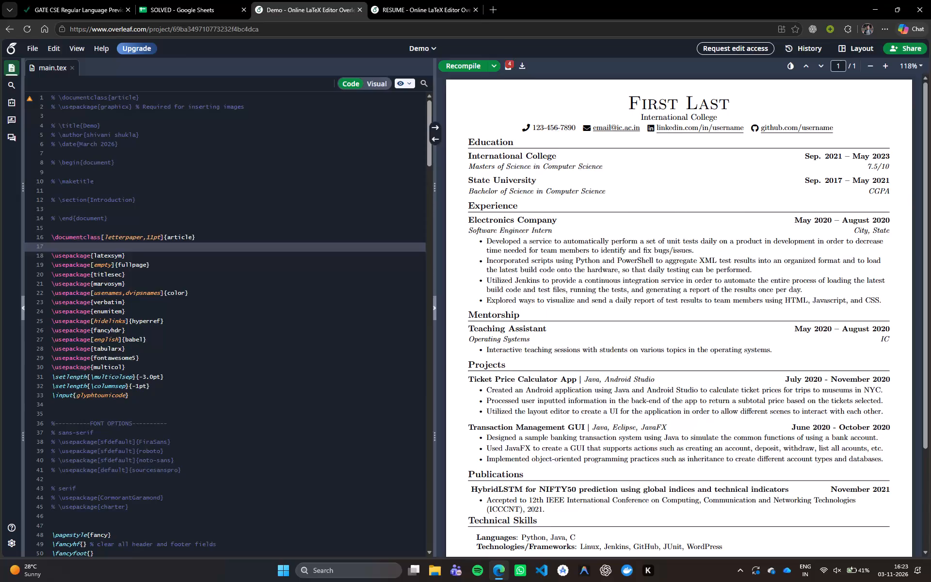
Switch to the RESUME project and examine the package imports in the preamble of main.tex, from setspace to calc.
click(380, 0)
click(152, 128)
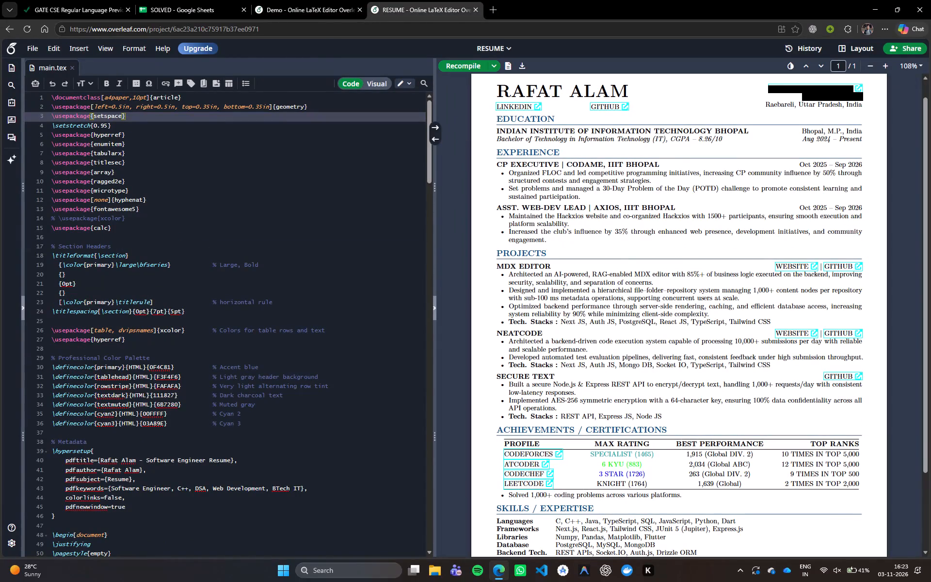
click(151, 135)
click(150, 140)
click(150, 146)
click(149, 155)
click(149, 165)
click(150, 174)
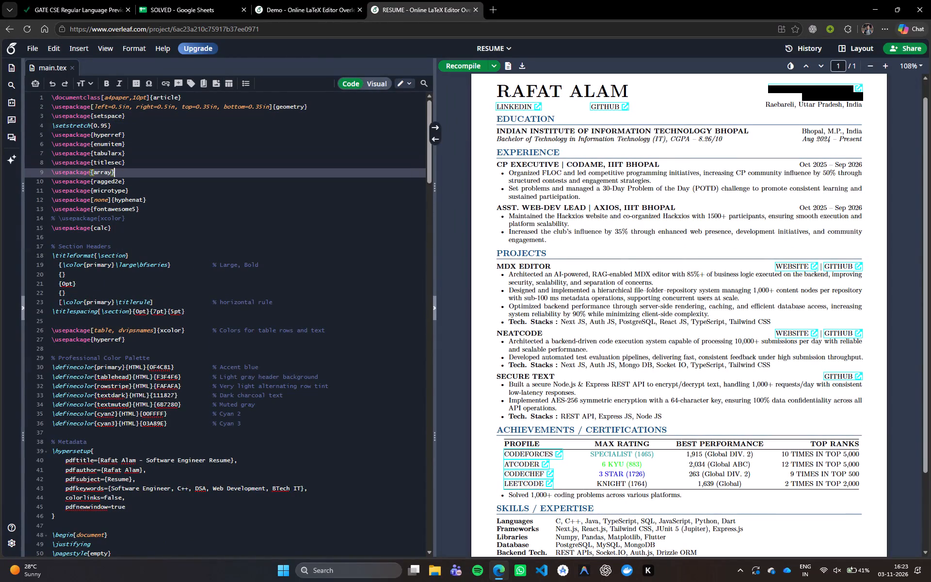
click(150, 182)
click(150, 192)
click(151, 204)
click(152, 215)
click(151, 231)
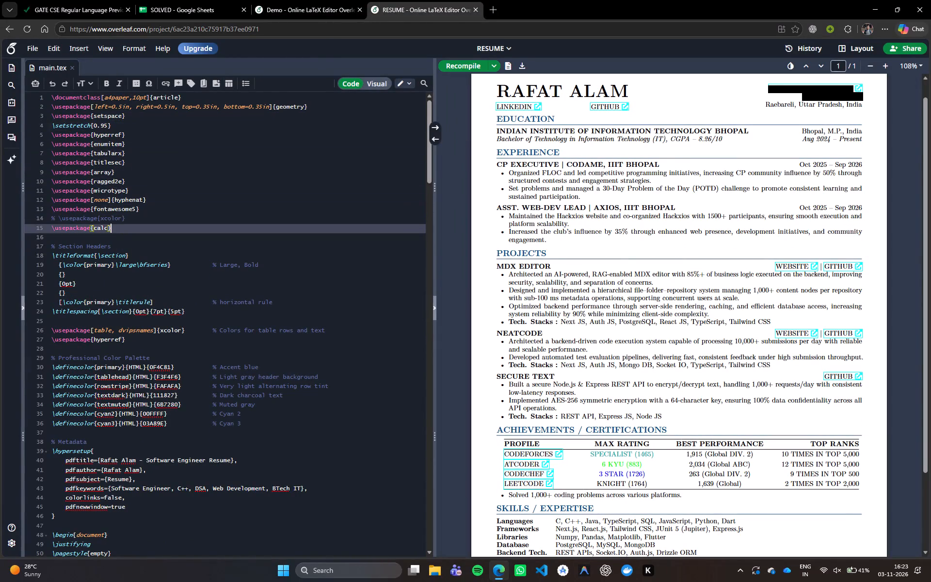
Look through the rest of the main.tex source, from the preamble to the end of the document.
scroll(189, 323, down, 19)
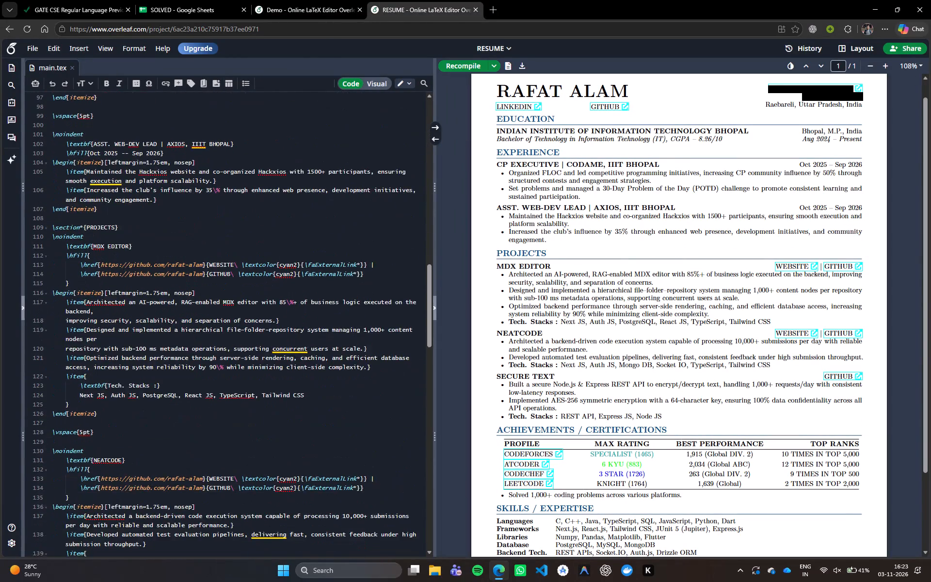
scroll(191, 324, down, 19)
scroll(193, 327, down, 7)
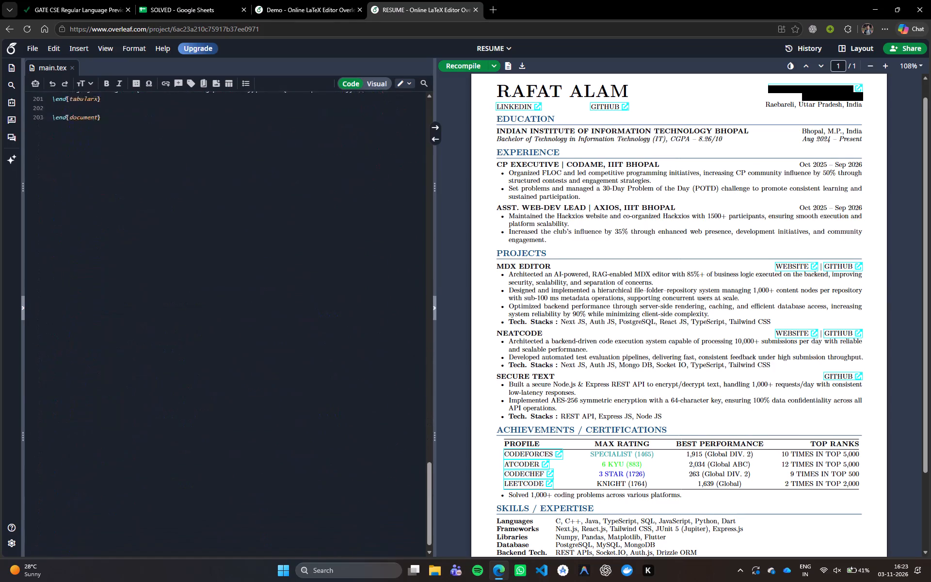
scroll(193, 332, down, 2)
Examine the compiled resume preview from the name header down to the Experience section.
scroll(632, 420, up, 6)
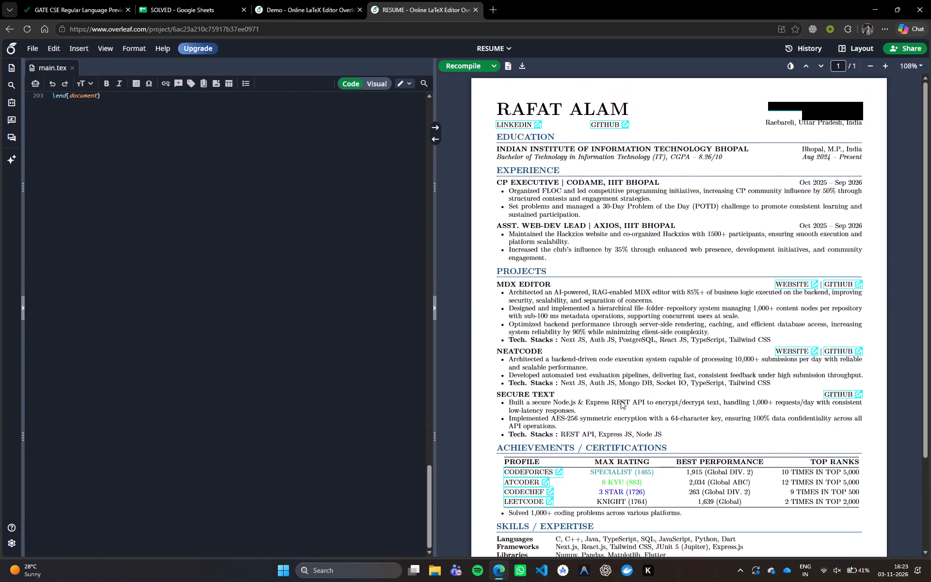
scroll(621, 401, up, 1)
drag(493, 105, 508, 117)
drag(508, 117, 510, 122)
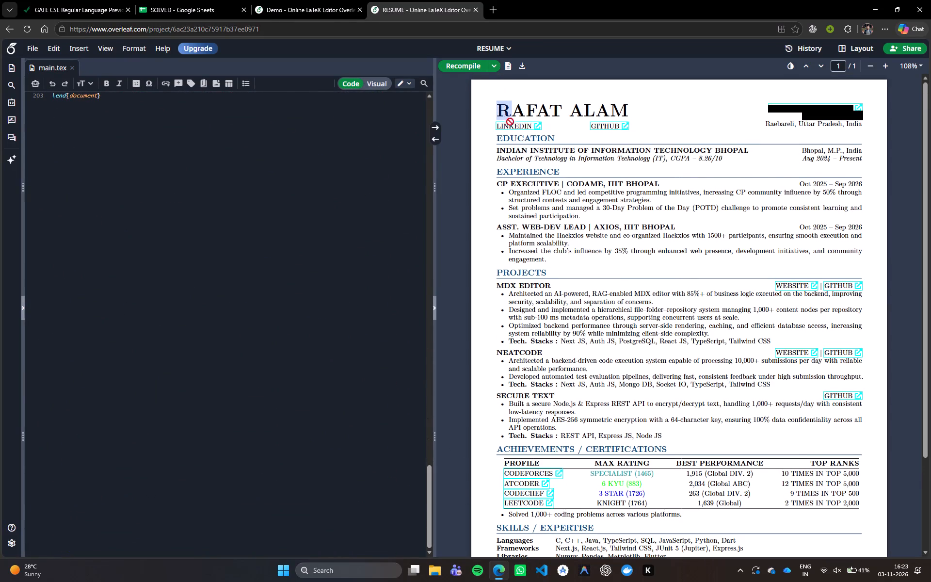
drag(510, 122, 581, 261)
click(581, 261)
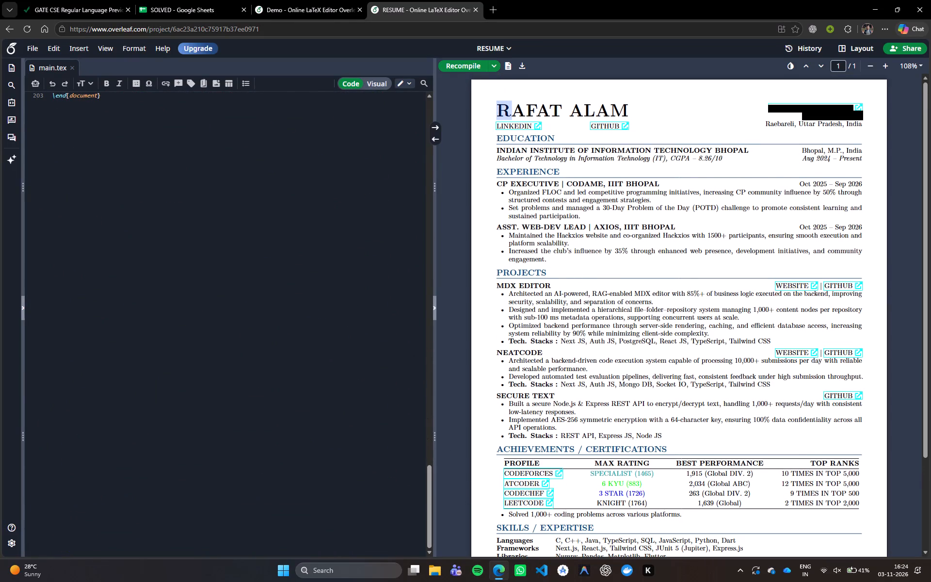
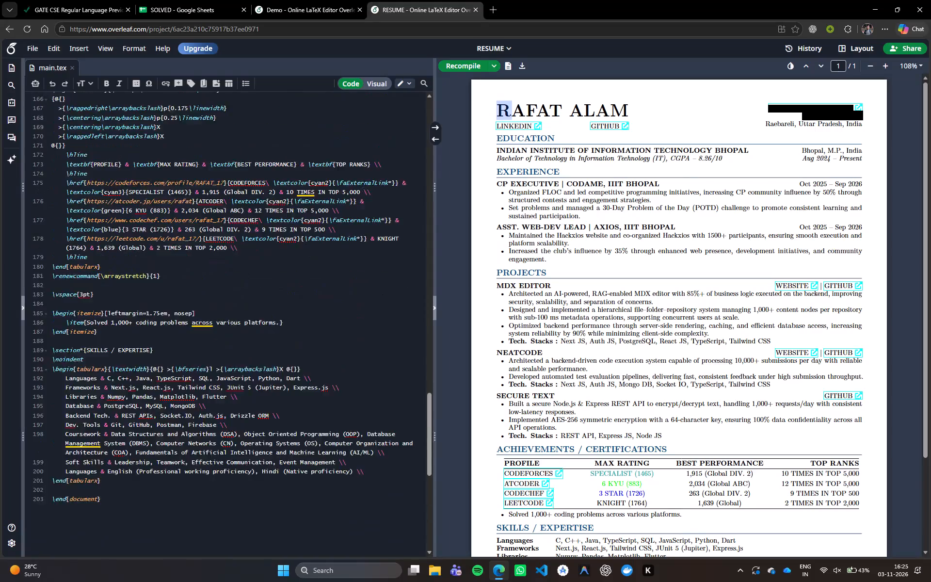
Examine the Projects through Skills / Expertise sections in both the main.tex source and the compiled resume preview.
scroll(247, 333, up, 6)
drag(429, 365, 430, 358)
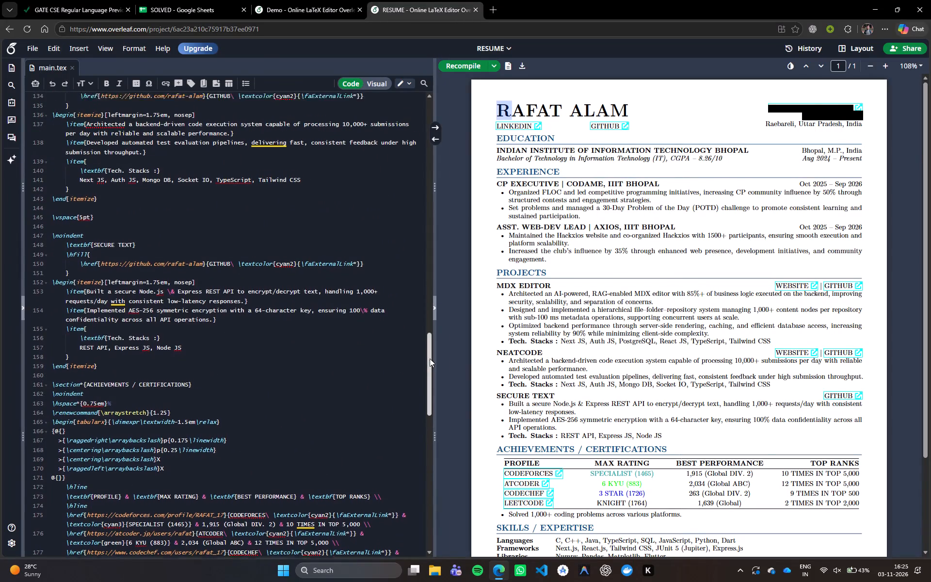
drag(430, 358, 437, 400)
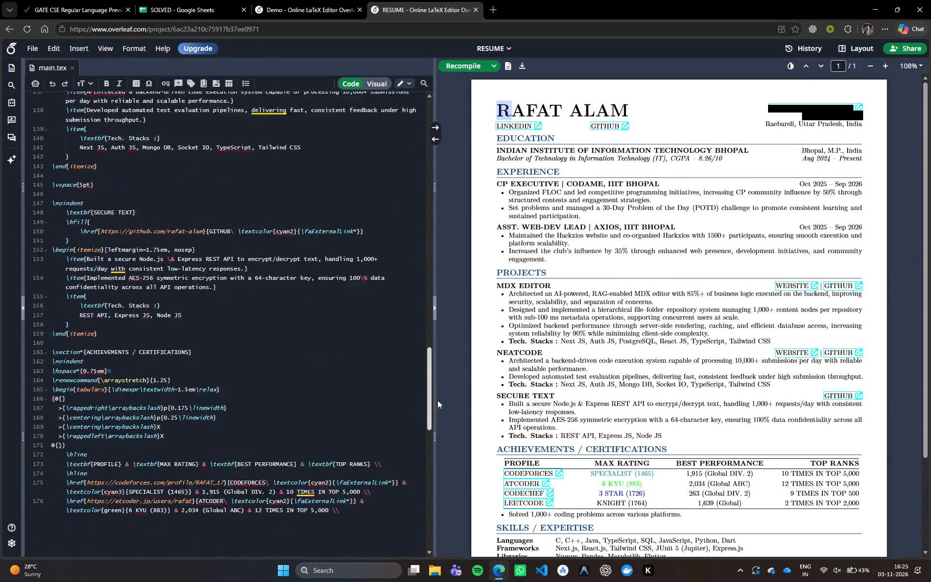
drag(437, 400, 457, 526)
scroll(580, 440, up, 7)
drag(557, 273, 567, 363)
click(567, 363)
scroll(564, 366, down, 3)
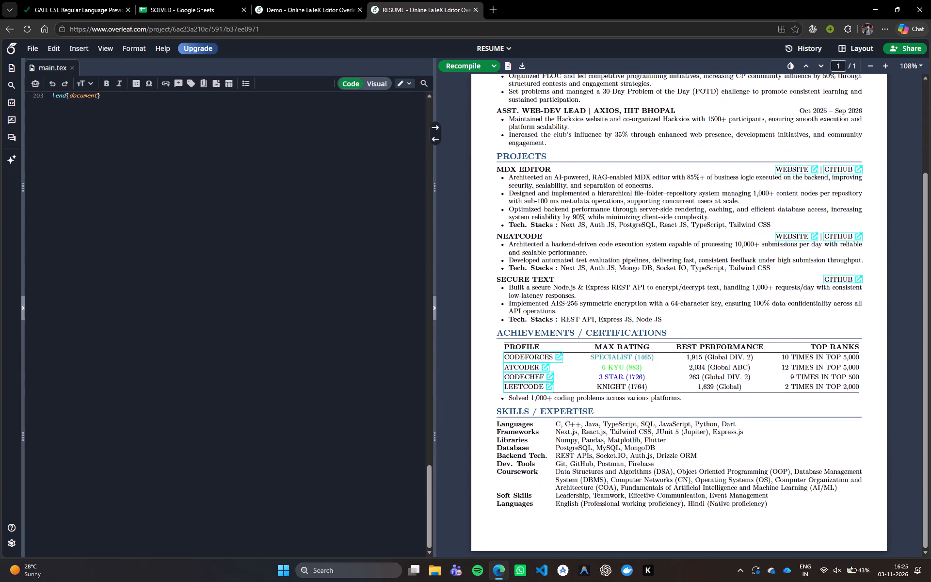
scroll(563, 366, down, 2)
scroll(563, 366, up, 8)
scroll(312, 167, up, 10)
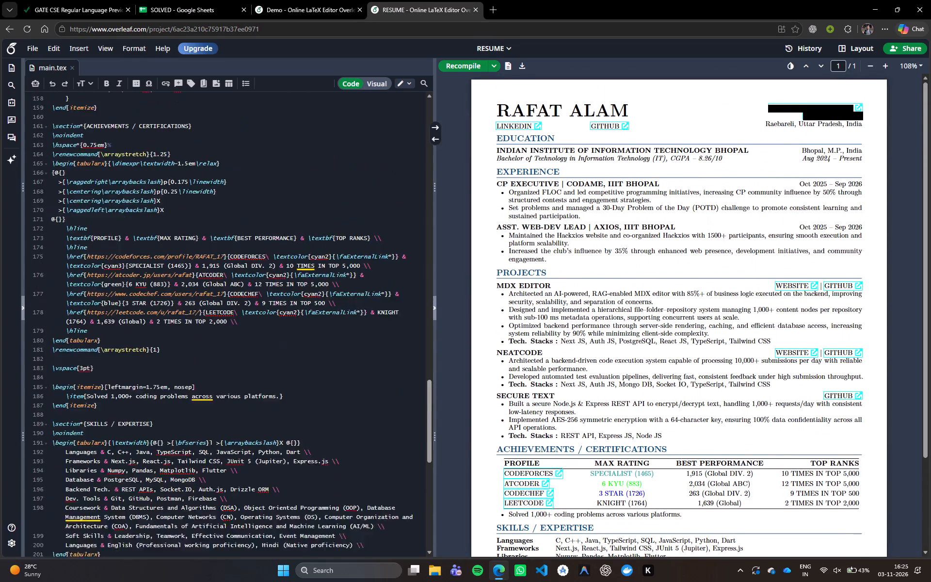
scroll(312, 162, up, 13)
scroll(298, 134, down, 2)
scroll(298, 133, up, 3)
Switch to the GATE CSE Regular Language questions page and read Q10 on pumping length with its solution.
click(247, 0)
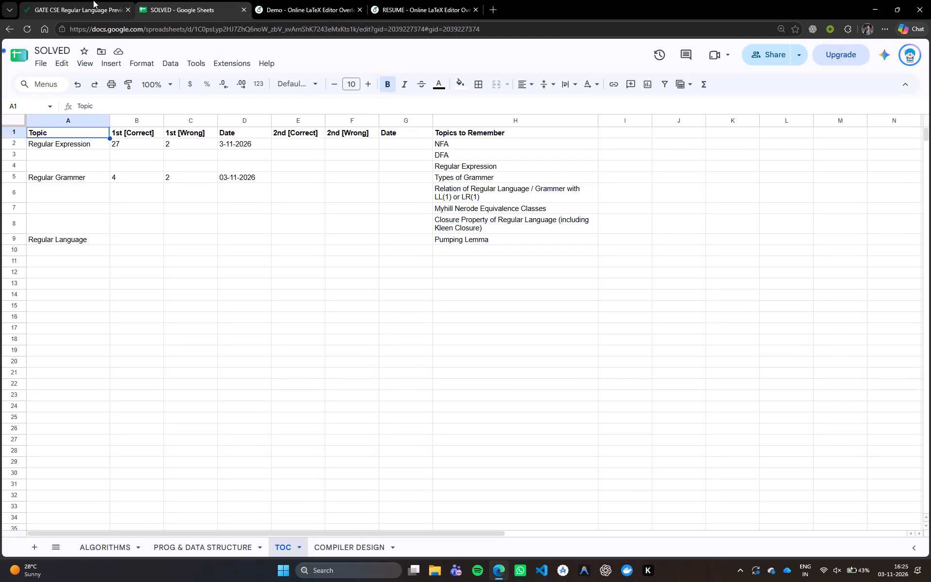
click(91, 0)
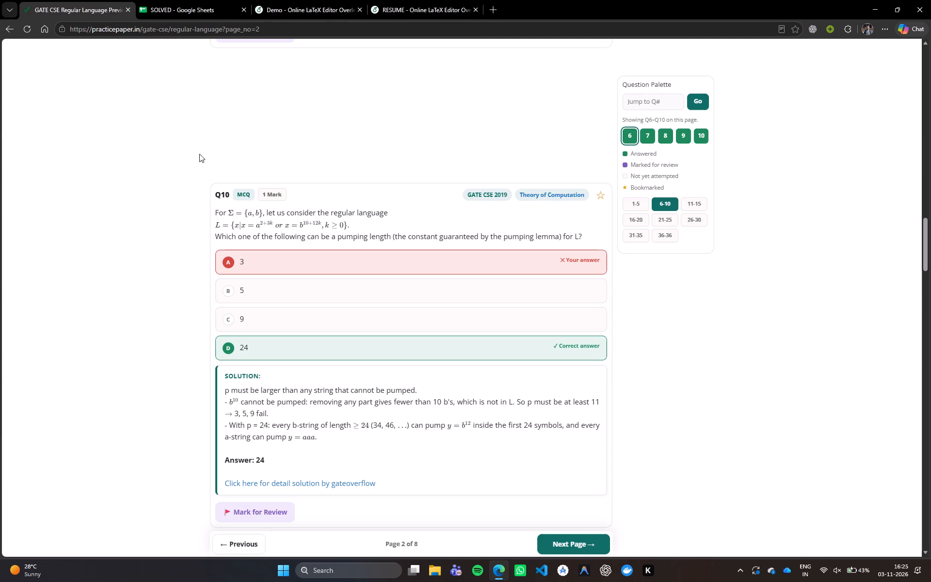
drag(234, 211, 609, 242)
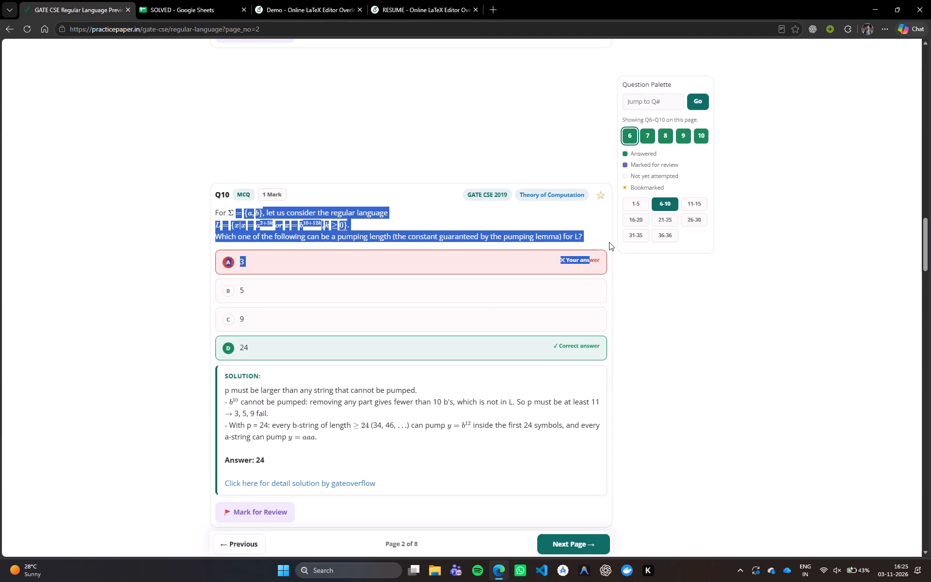
drag(609, 242, 604, 237)
click(604, 237)
scroll(599, 237, down, 9)
scroll(594, 242, up, 2)
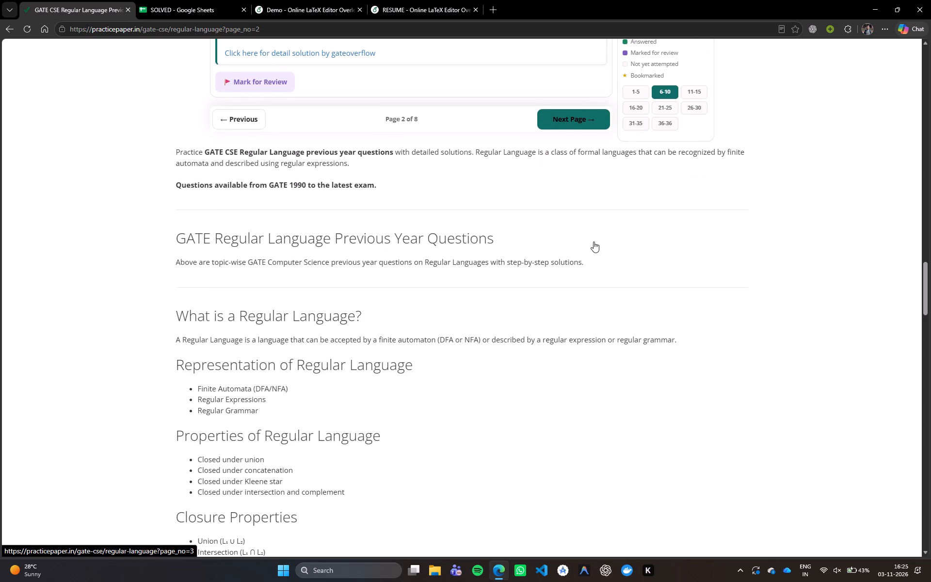
scroll(594, 242, up, 9)
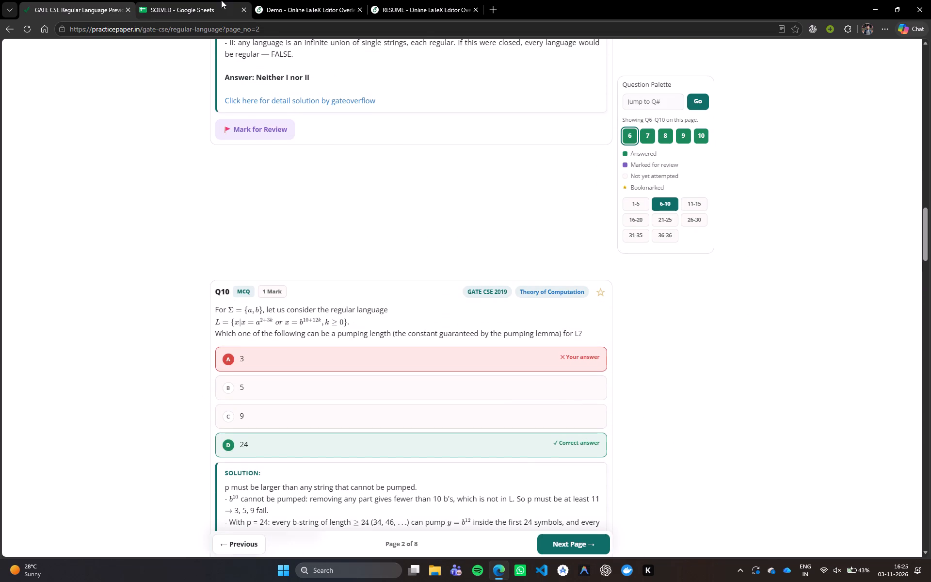
Switch to the SOLVED spreadsheet and select the Pumping Lemma entry under Topics to Remember in the TOC sheet.
click(221, 0)
click(449, 248)
click(447, 241)
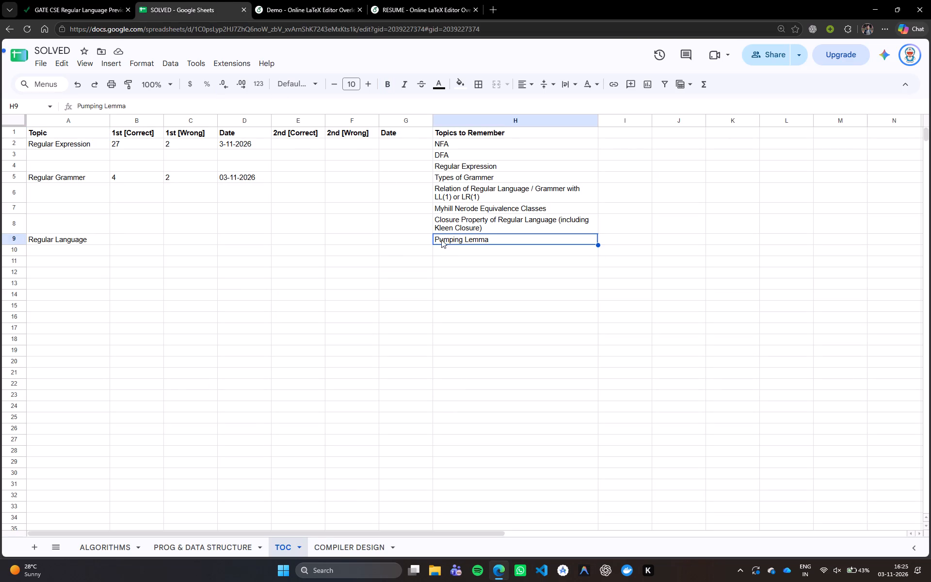
Return to the GATE CSE Regular Language page and reread Q10 and its pumping lemma solution.
click(118, 0)
scroll(336, 275, down, 2)
scroll(337, 276, up, 1)
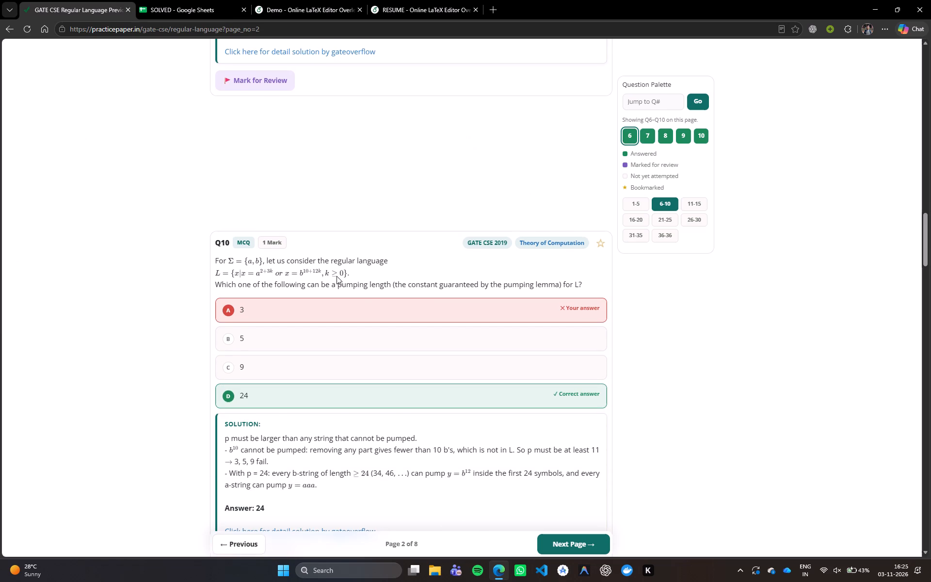
scroll(337, 276, down, 2)
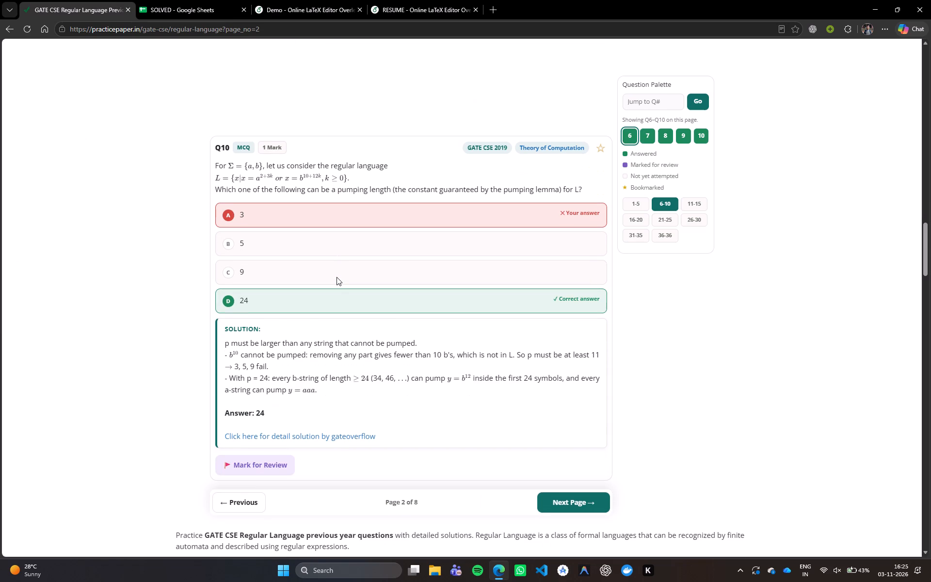
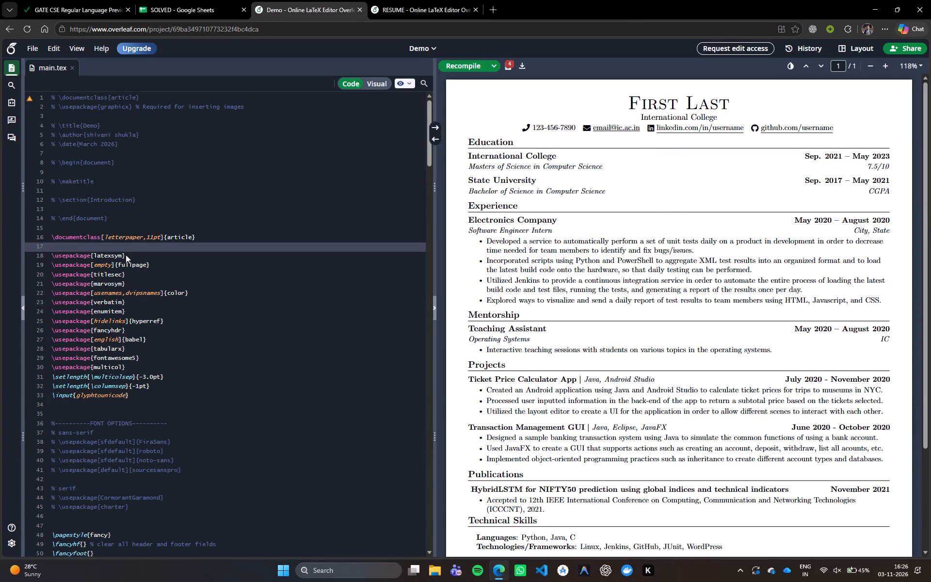
drag(127, 255, 29, 256)
key(ctrl+c)
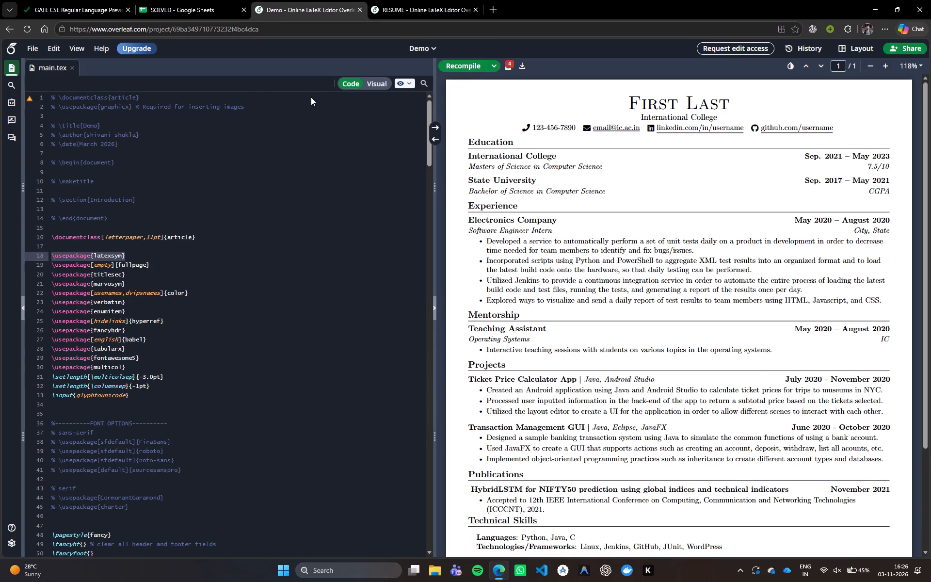
click(389, 0)
scroll(127, 172, up, 20)
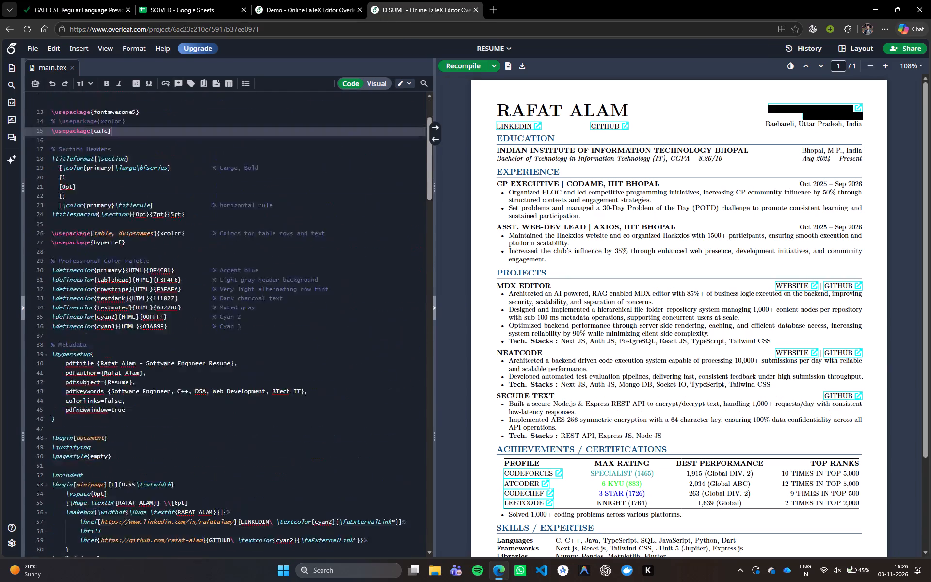
scroll(129, 175, up, 15)
scroll(132, 179, down, 3)
scroll(132, 179, up, 8)
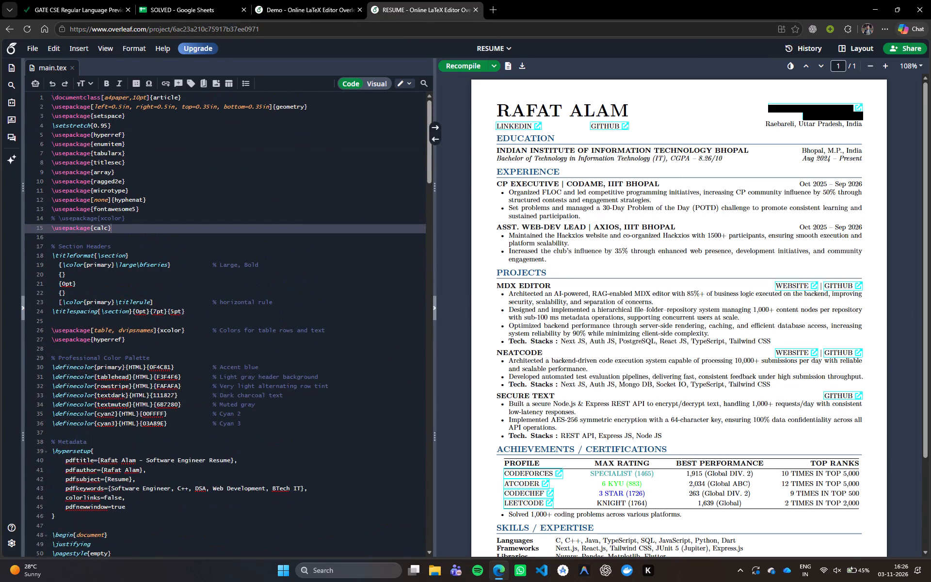
click(128, 175)
click(128, 184)
click(133, 193)
click(140, 204)
click(147, 211)
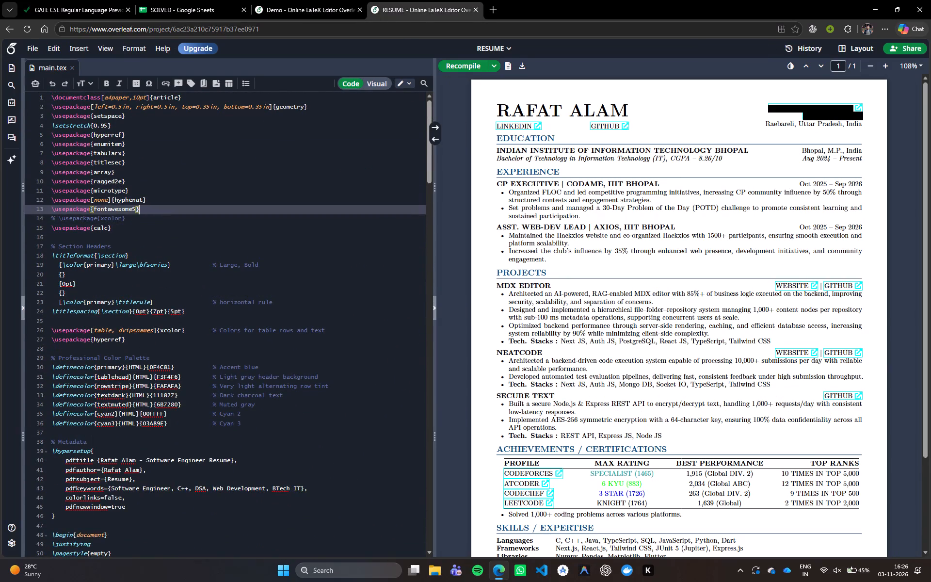
click(147, 224)
click(143, 206)
click(153, 141)
click(158, 115)
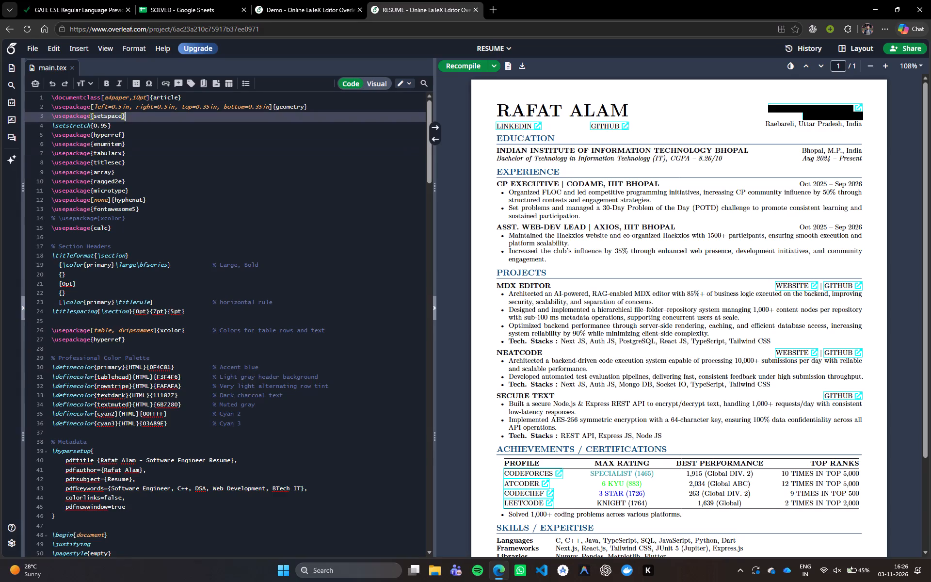
click(313, 108)
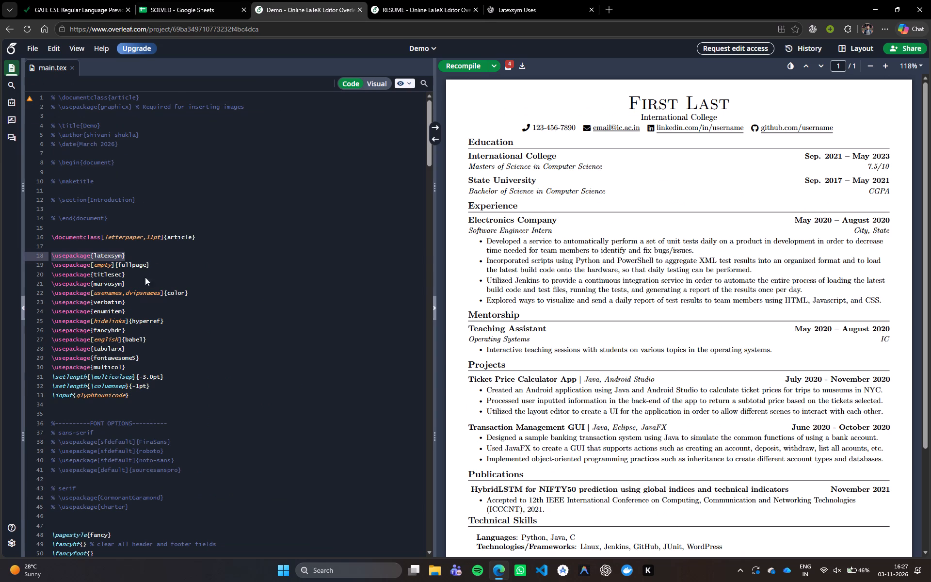
click(155, 264)
click(409, 0)
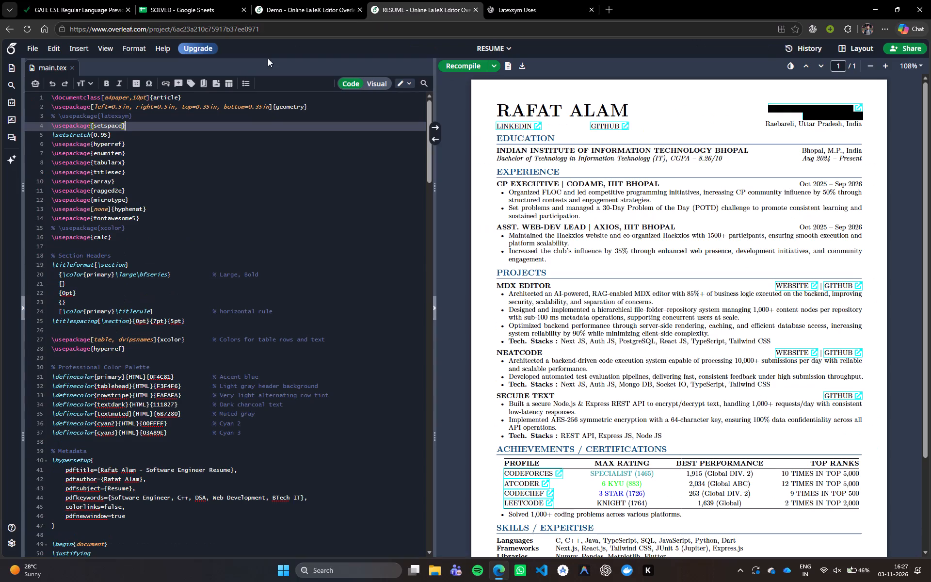
click(148, 121)
click(148, 123)
scroll(161, 250, down, 4)
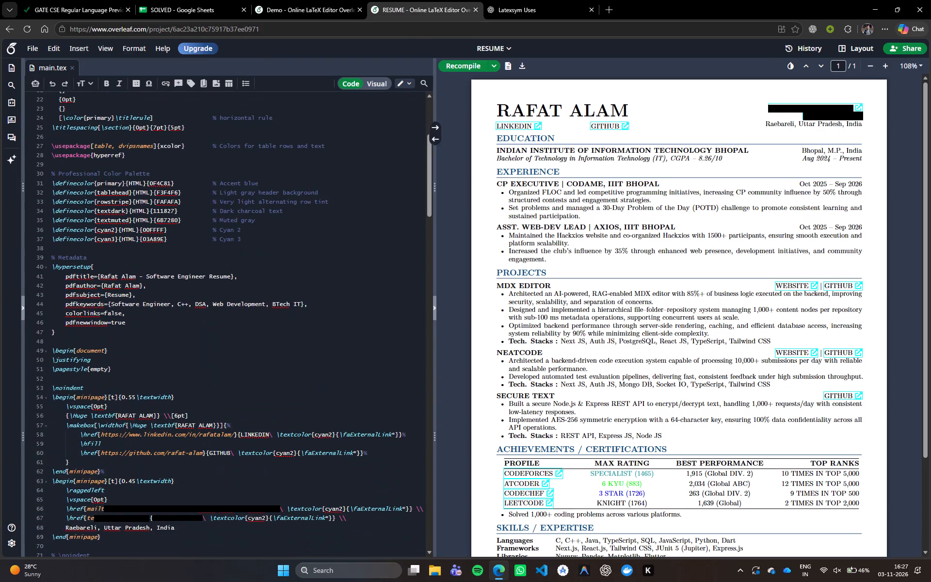
scroll(160, 251, up, 8)
click(329, 0)
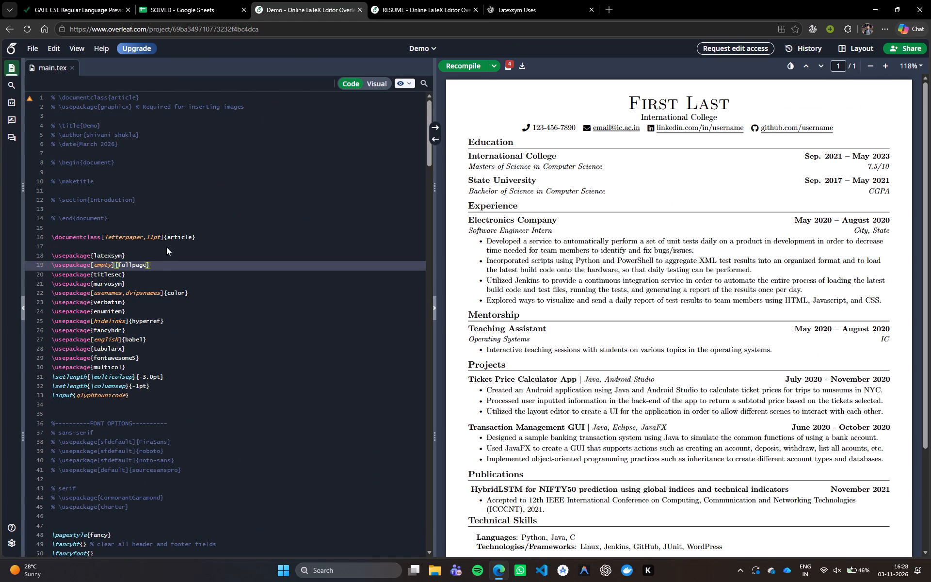
click(156, 266)
click(158, 271)
drag(163, 262, 79, 254)
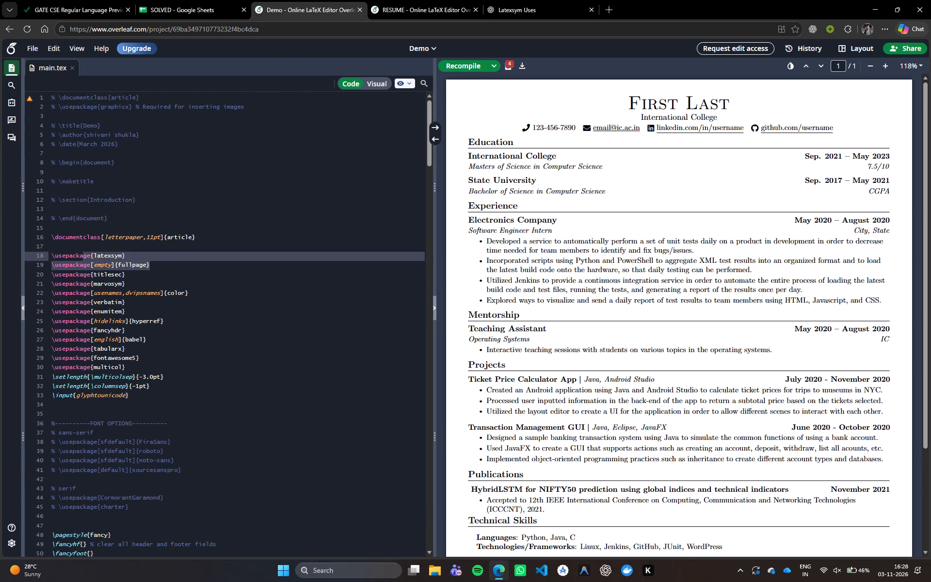
drag(79, 254, 41, 267)
key(ctrl+c)
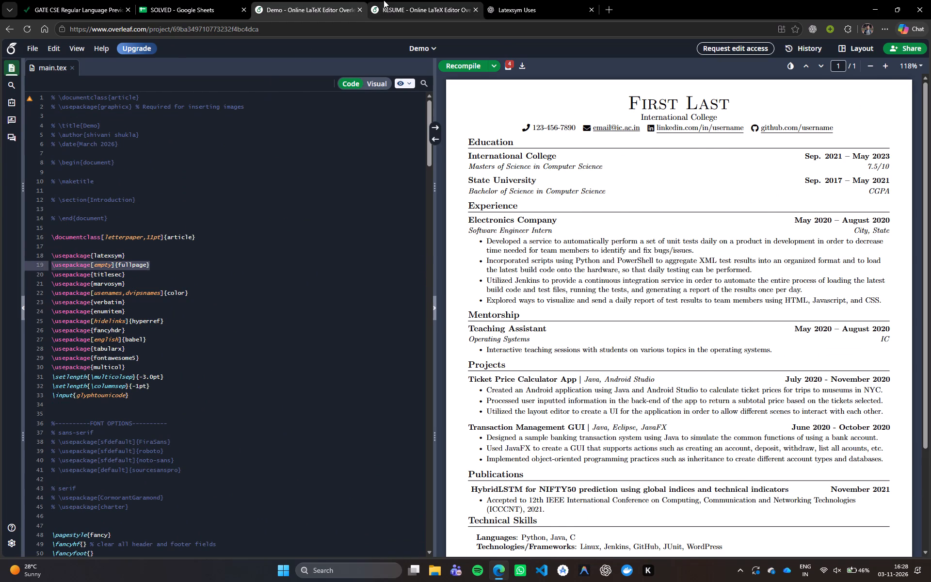
click(384, 0)
click(152, 120)
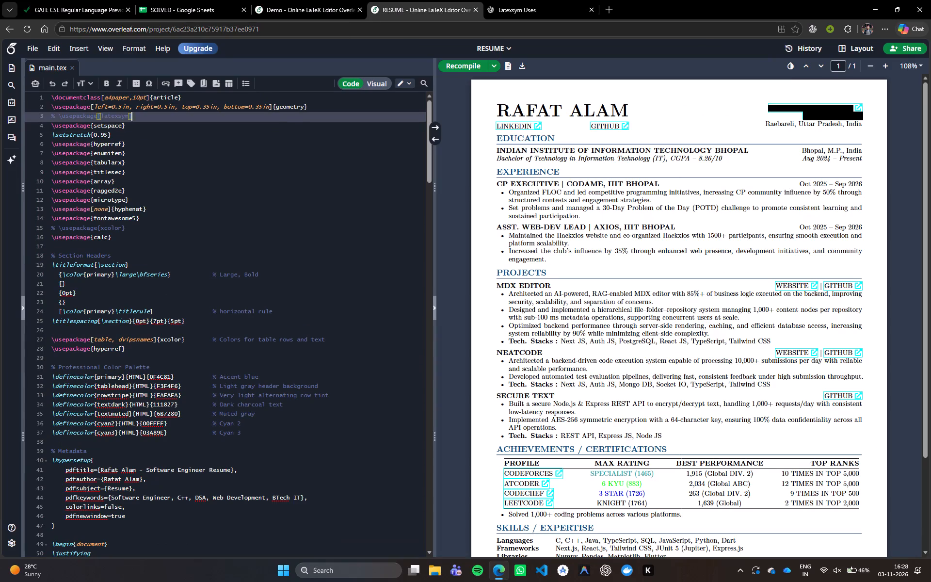
key(Return)
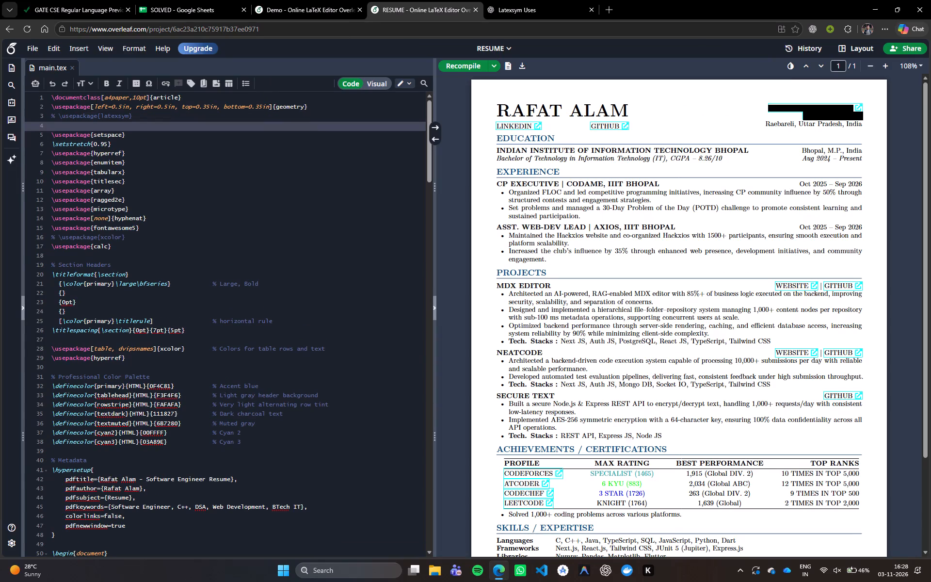
key(ctrl+v)
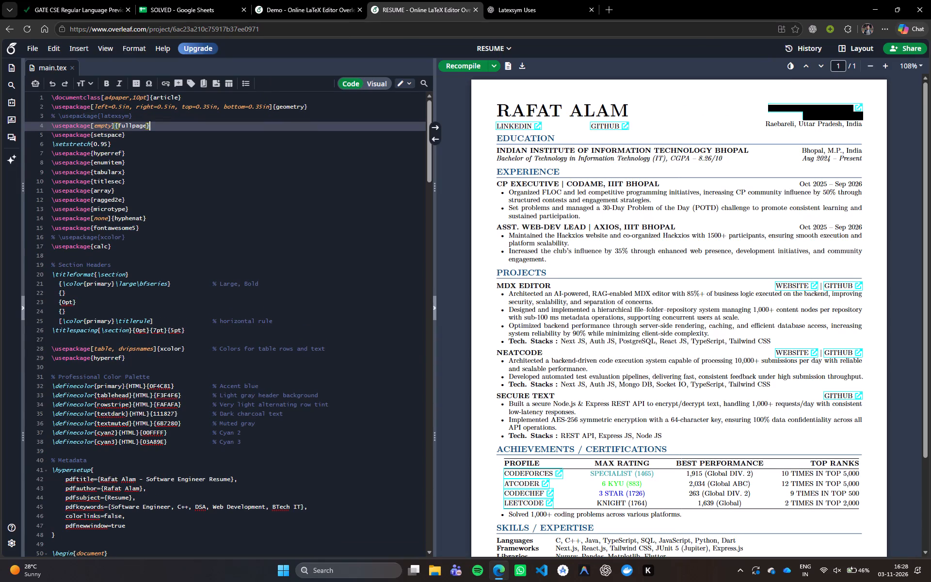
click(164, 217)
click(461, 65)
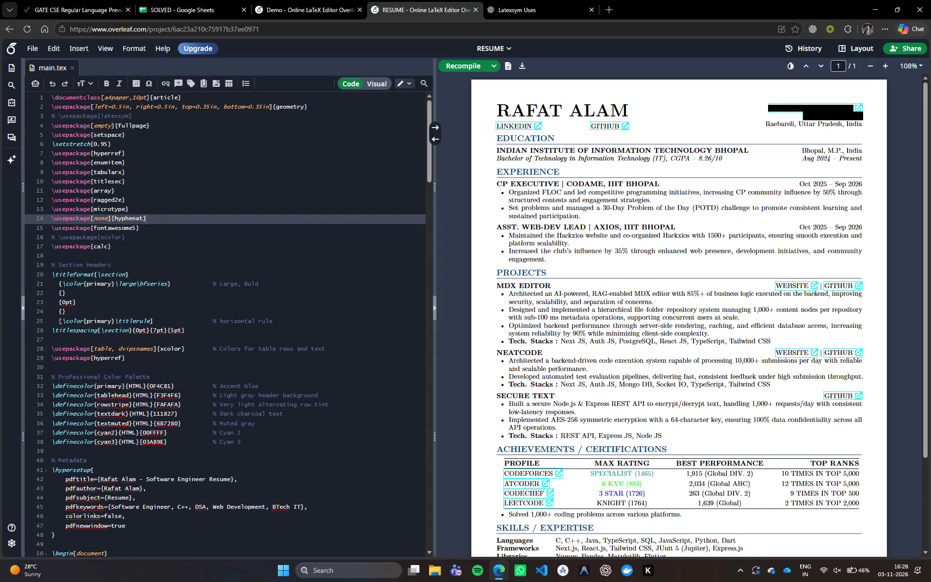
Examine the recompiled resume preview across both pages, checking its margins, line wrapping and page break.
scroll(648, 314, down, 3)
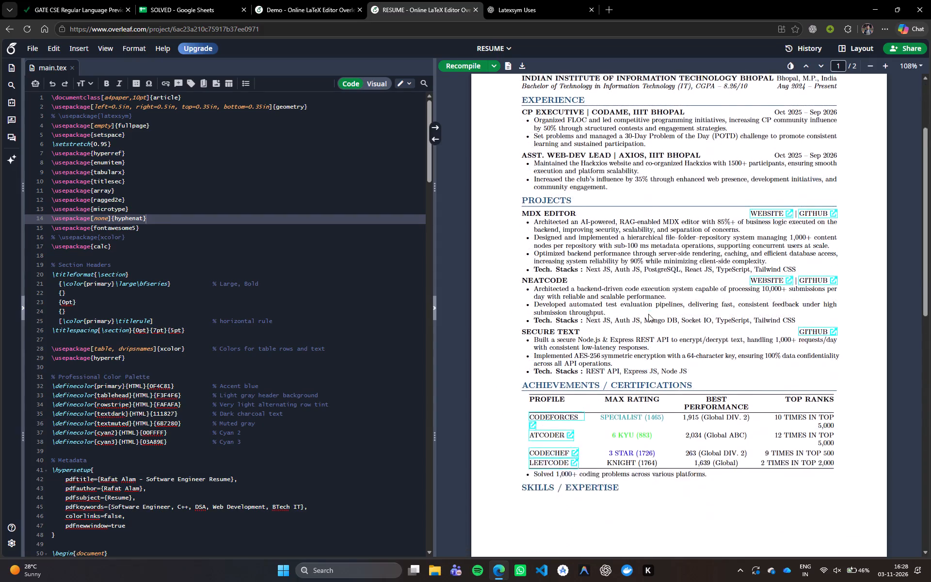
scroll(648, 314, down, 5)
scroll(648, 314, up, 11)
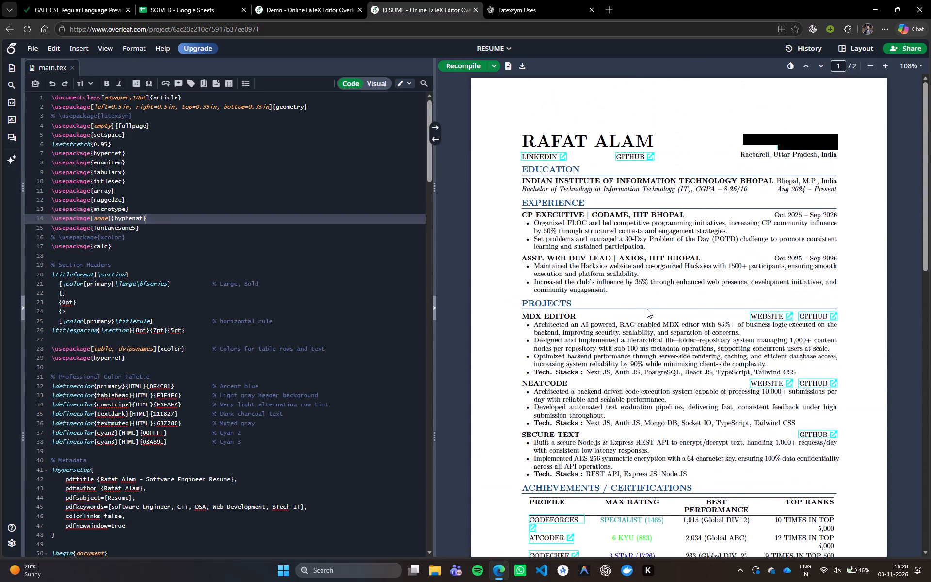
scroll(647, 307, up, 8)
drag(519, 129, 594, 336)
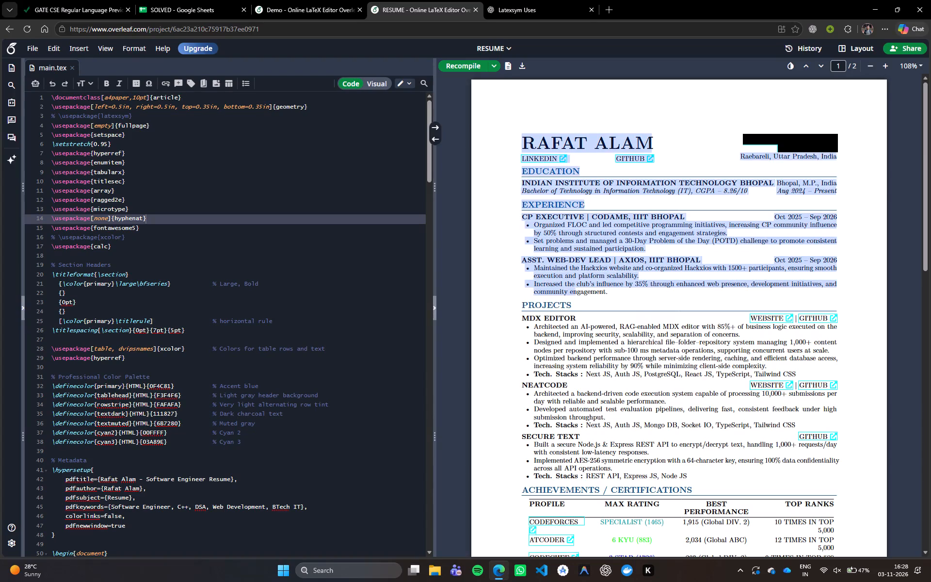
drag(594, 336, 656, 461)
scroll(627, 464, down, 6)
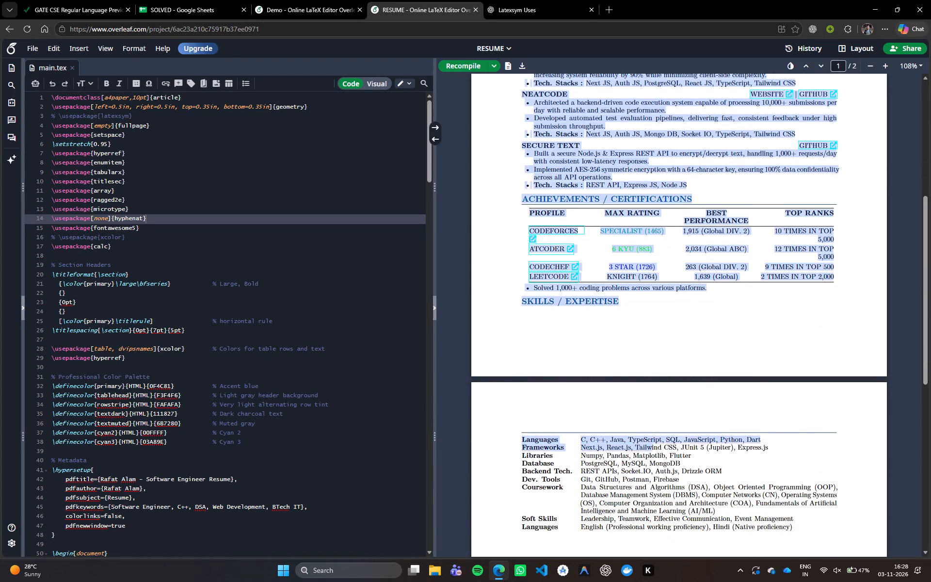
drag(656, 461, 658, 473)
click(658, 473)
scroll(637, 375, up, 10)
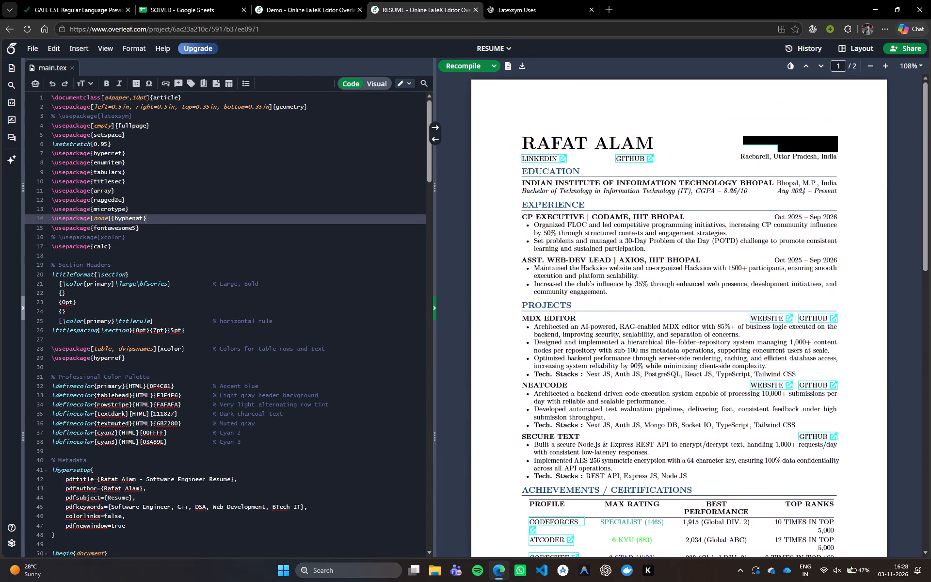
Review RESUME's main.tex from the package list down to the \pagestyle{empty} line.
click(138, 133)
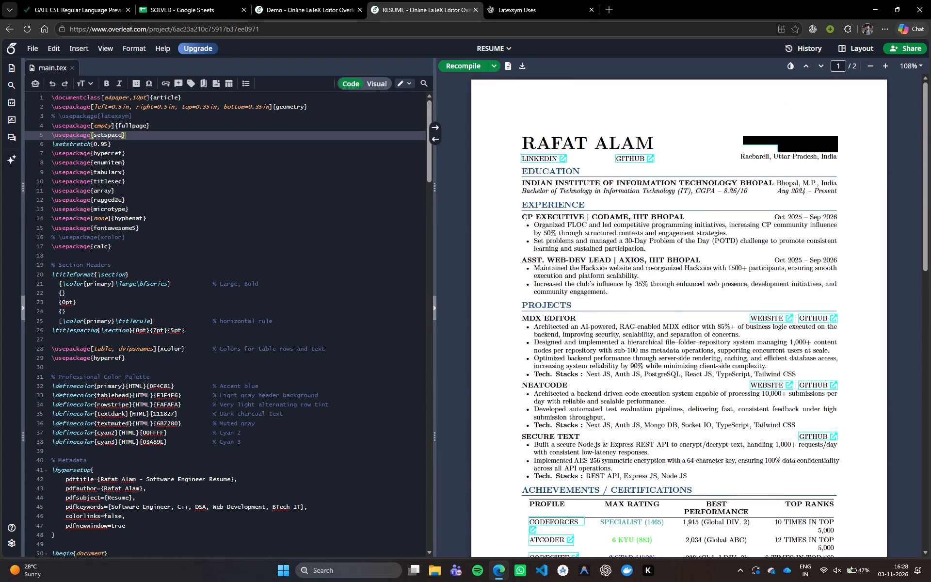
click(162, 222)
scroll(162, 222, down, 4)
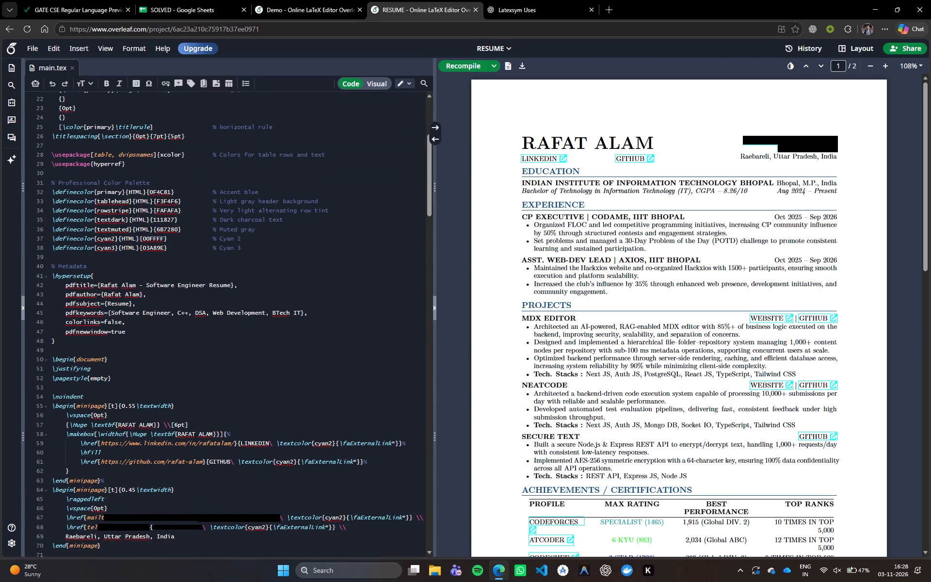
click(125, 377)
click(126, 377)
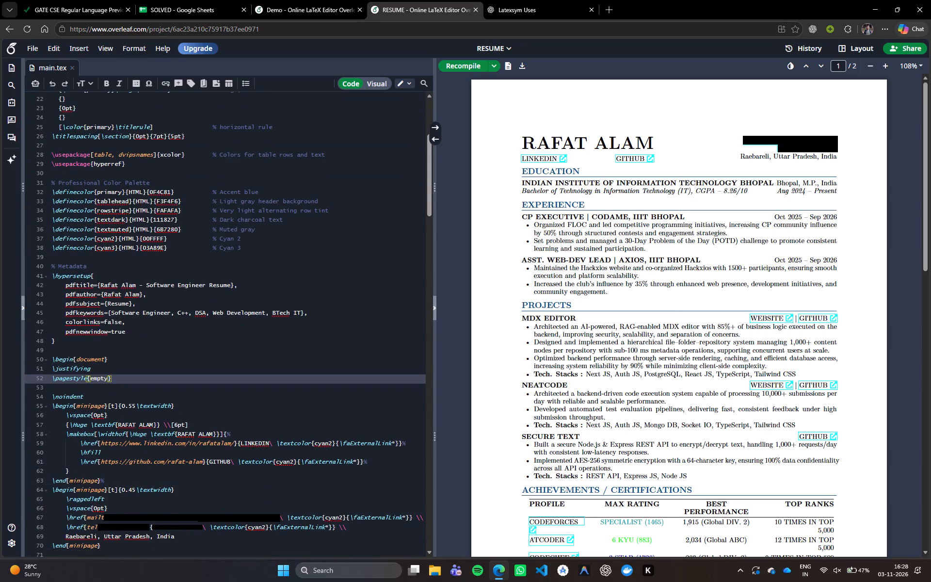
Switch to the Demo project and review the page style, margin settings, section formatting and custom commands in its main.tex.
click(269, 0)
scroll(222, 176, down, 4)
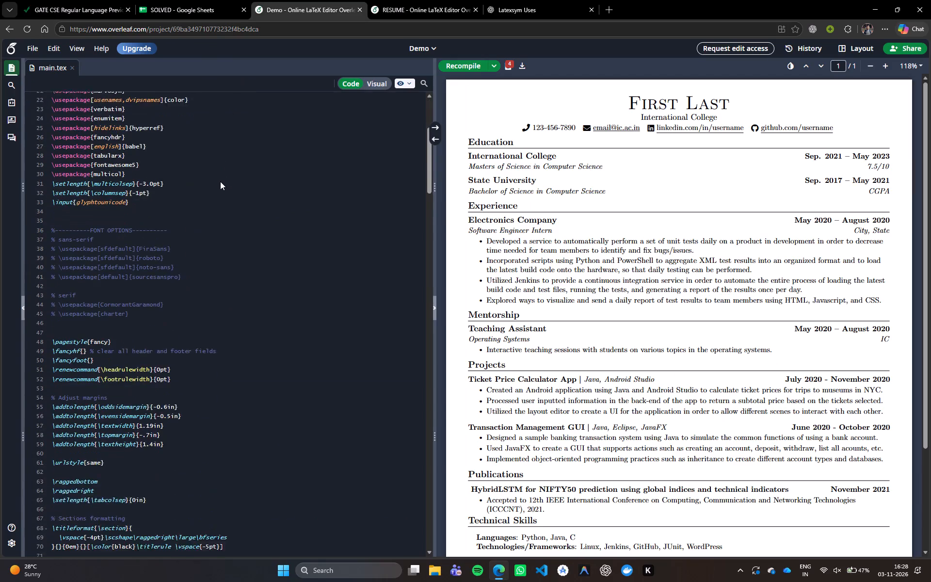
scroll(220, 181, down, 8)
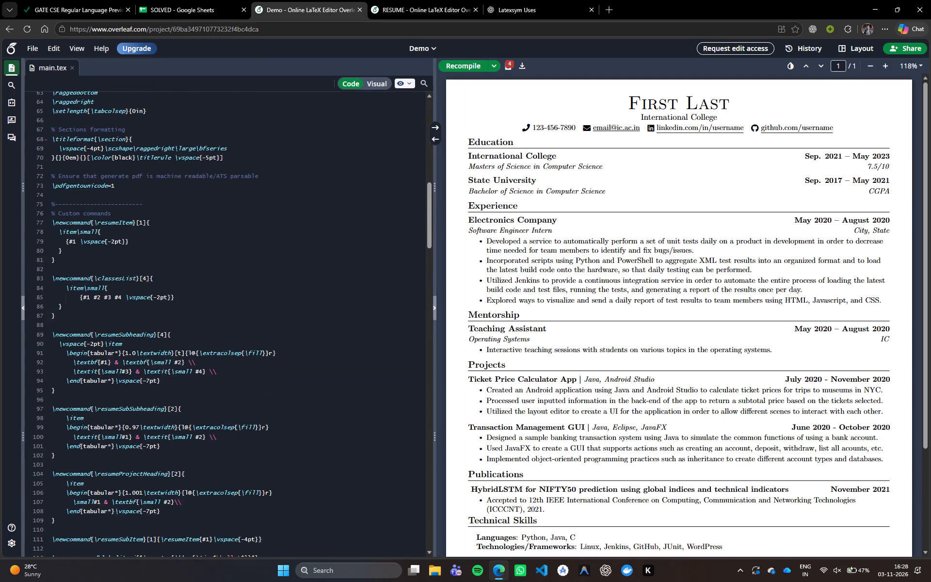
scroll(220, 181, down, 7)
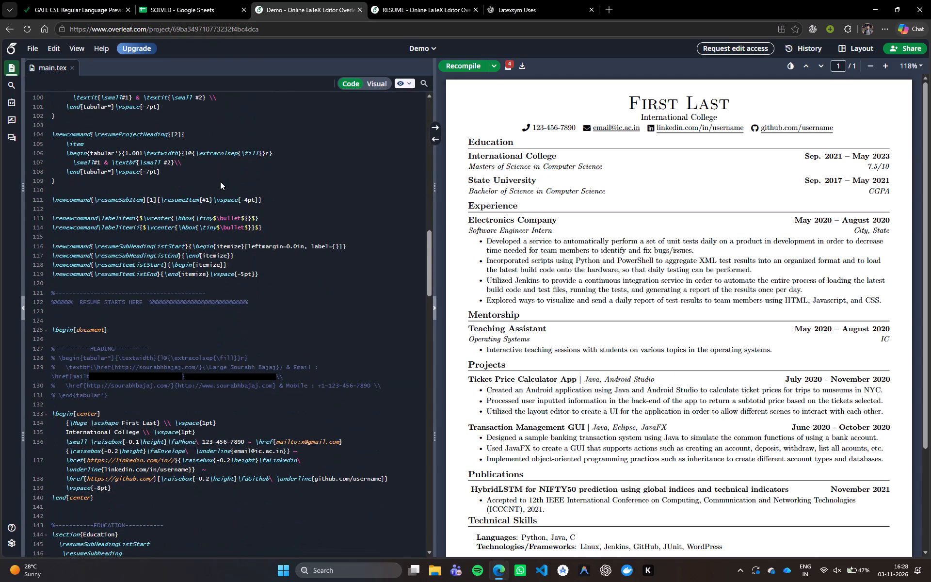
scroll(220, 181, up, 8)
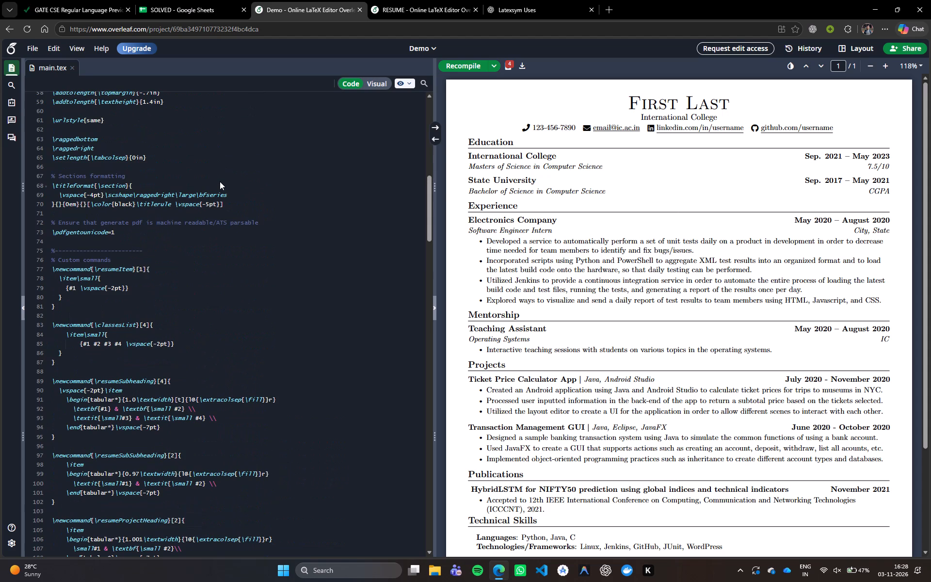
scroll(220, 181, down, 2)
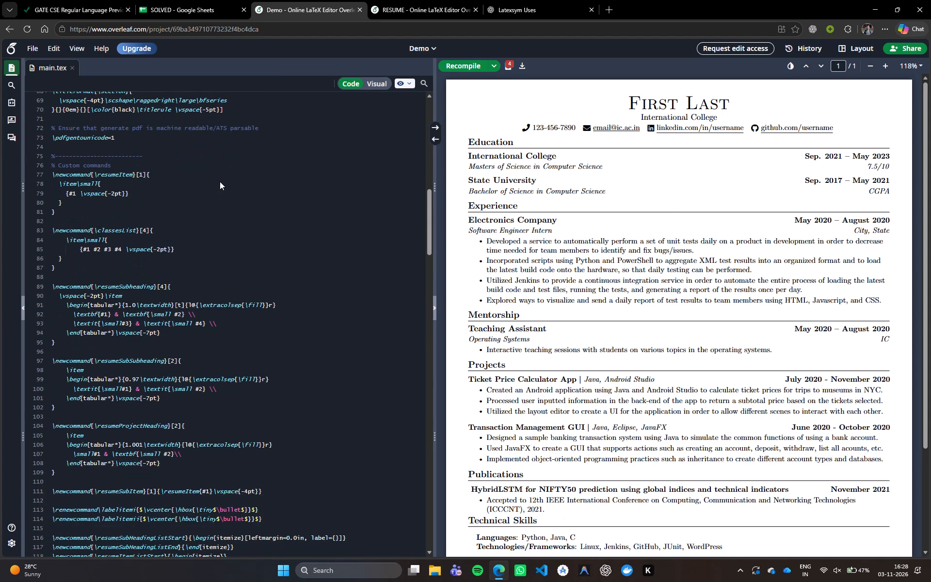
click(77, 213)
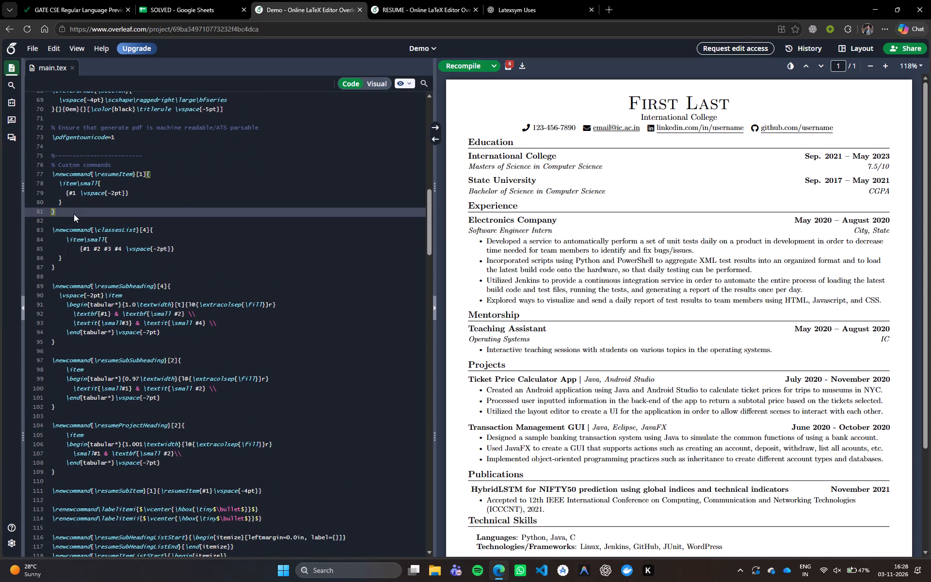
click(73, 214)
Read through Demo's resume preview and its main.tex source down to \end{document}.
scroll(543, 287, down, 5)
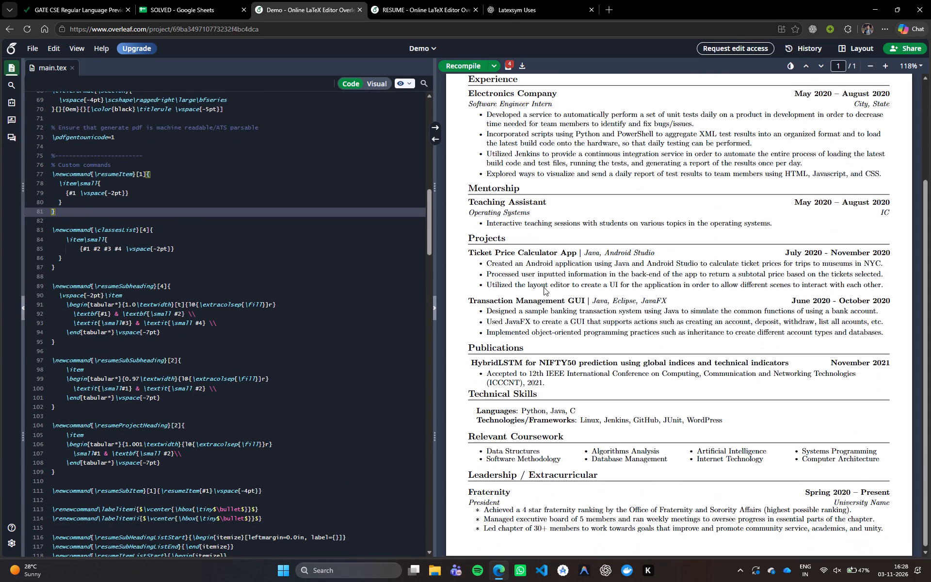
scroll(544, 287, down, 1)
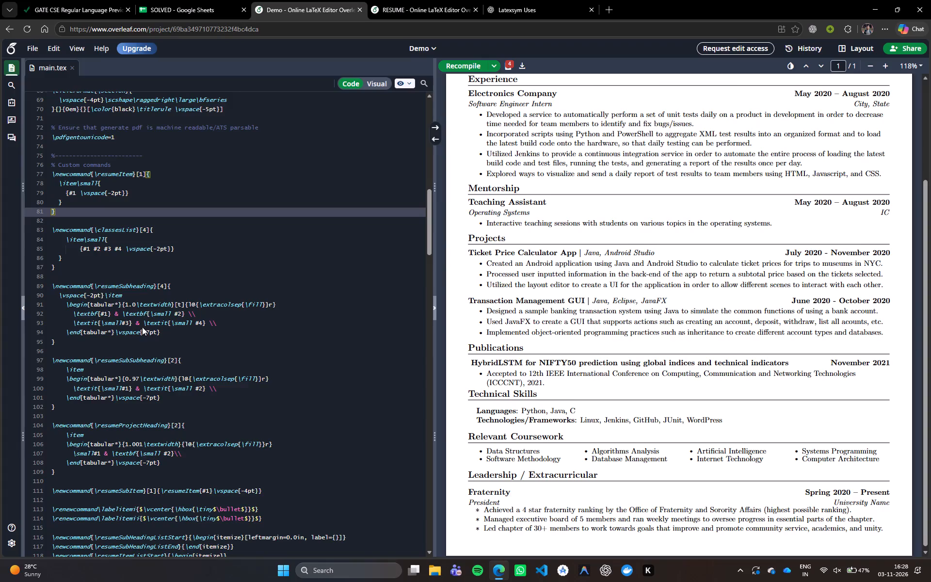
scroll(154, 325, down, 13)
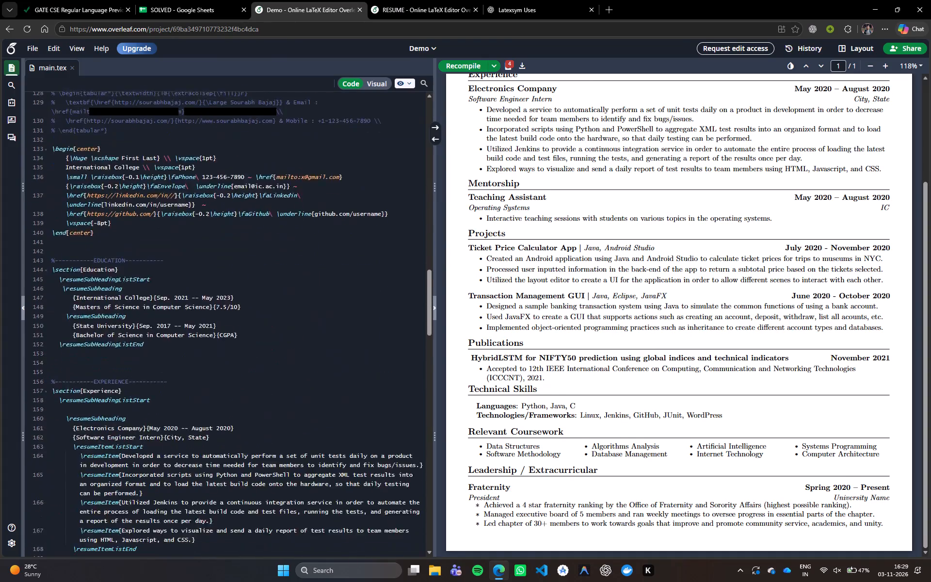
scroll(155, 323, down, 3)
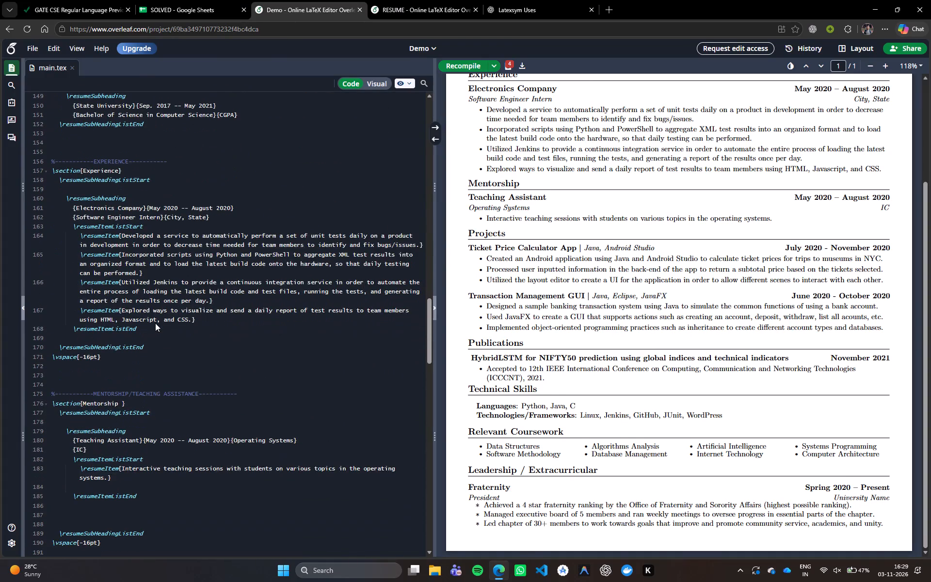
scroll(156, 323, up, 1)
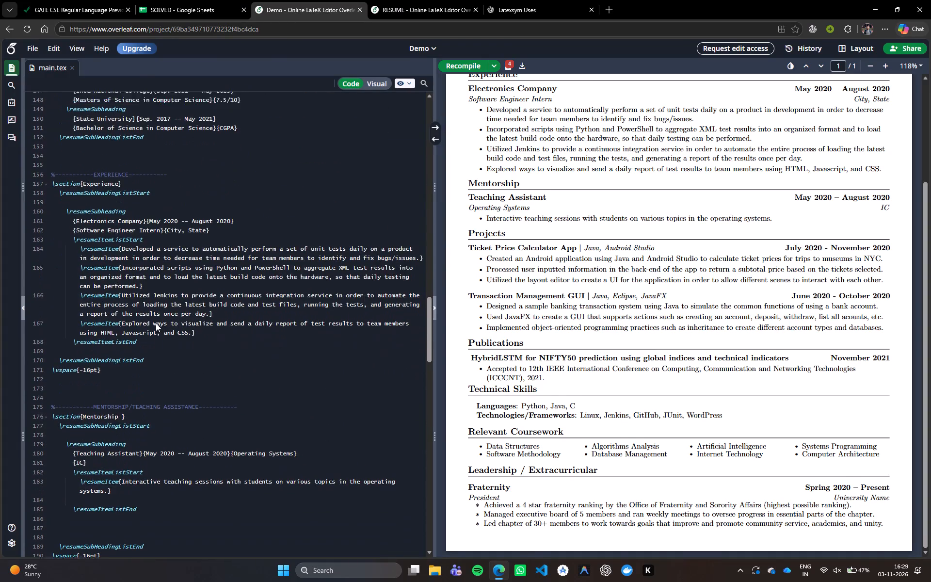
scroll(156, 323, down, 5)
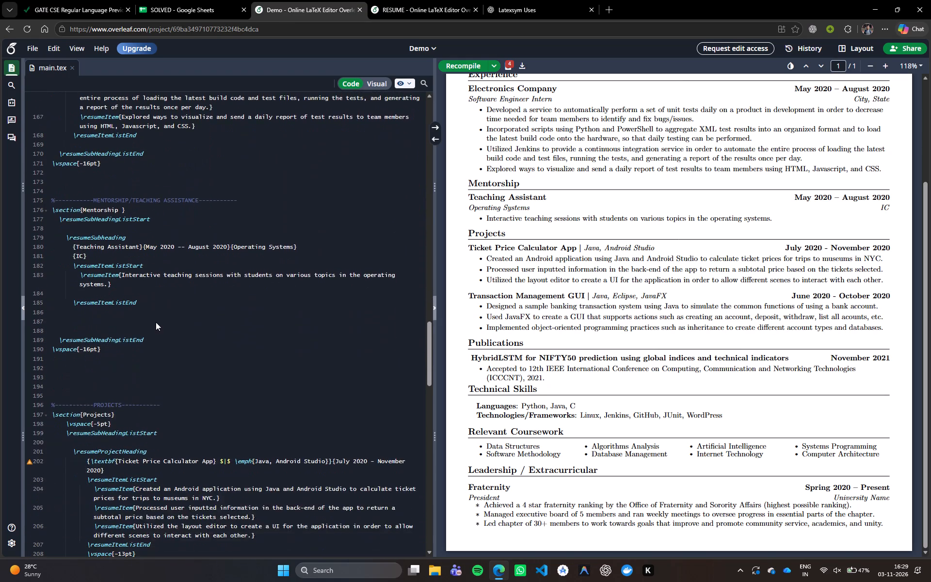
scroll(156, 322, down, 20)
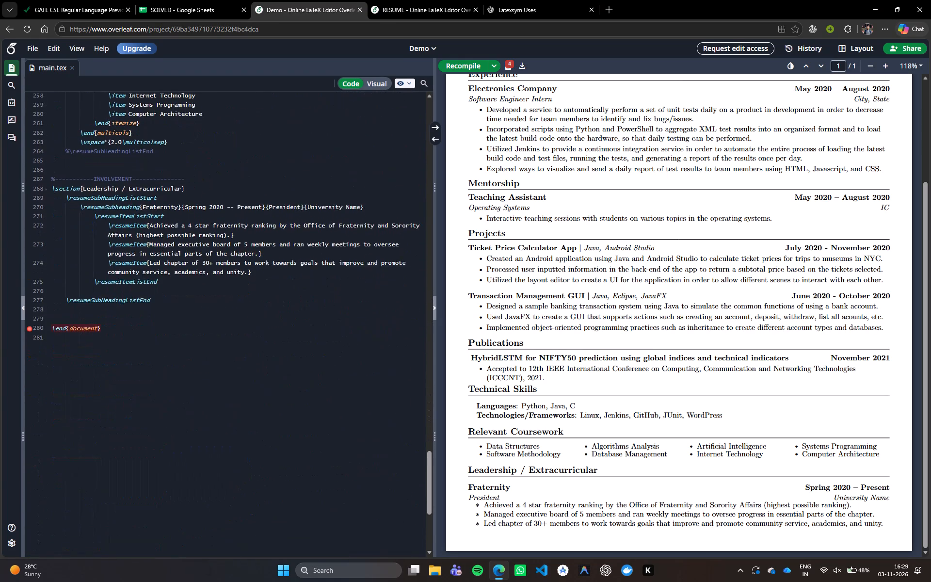
scroll(156, 322, down, 4)
scroll(385, 447, up, 6)
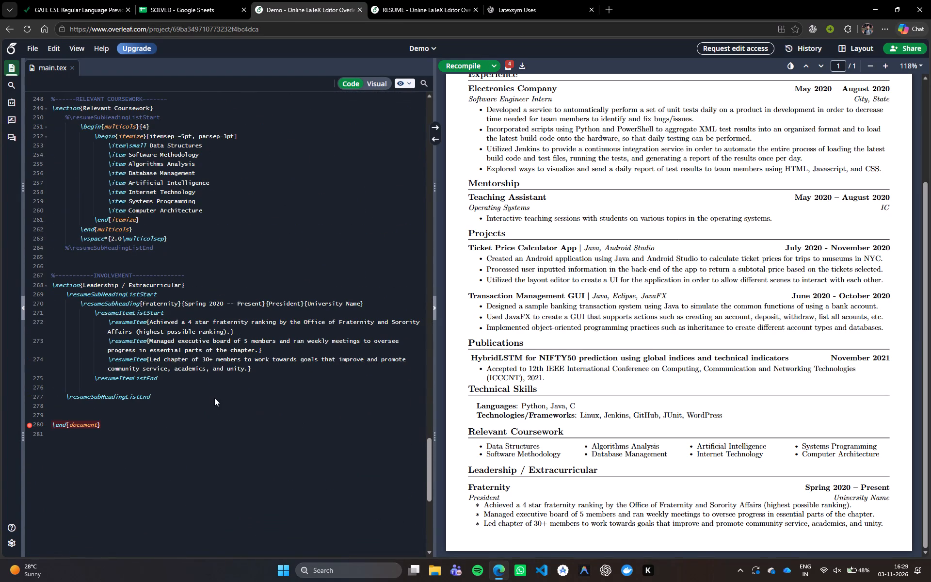
scroll(214, 395, up, 1)
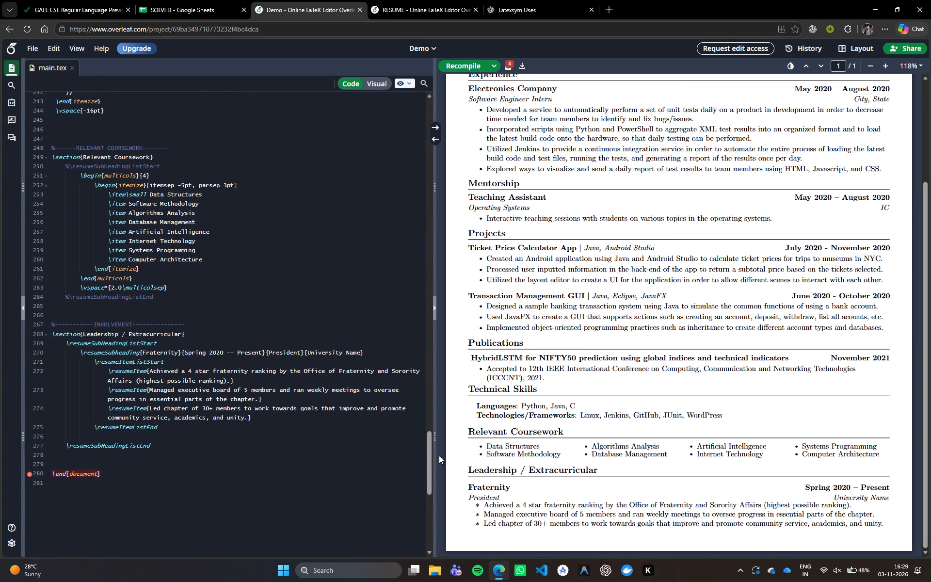
Return to the start of Demo's main.tex and review its package list, page style and margin adjustments.
drag(431, 456, 459, 83)
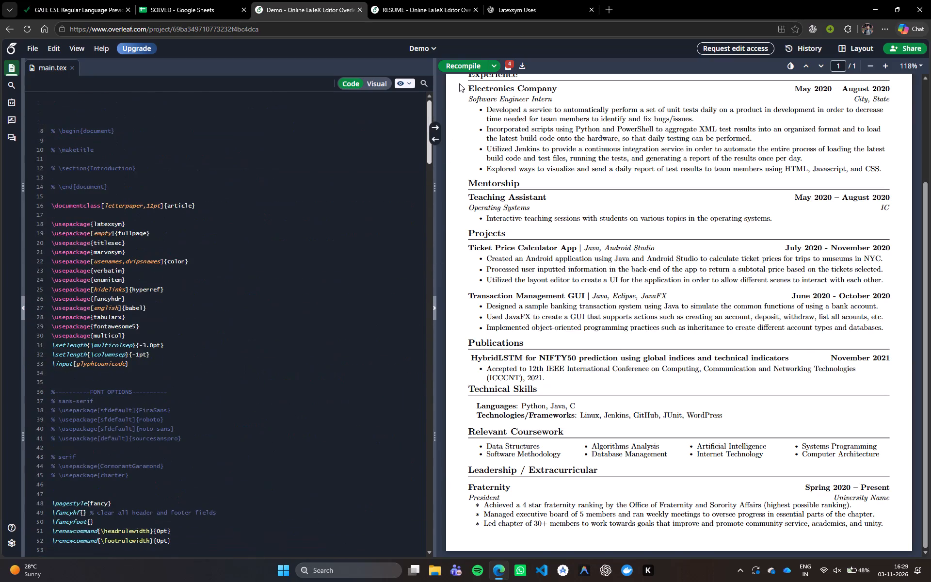
drag(459, 83, 459, 83)
click(144, 266)
click(146, 273)
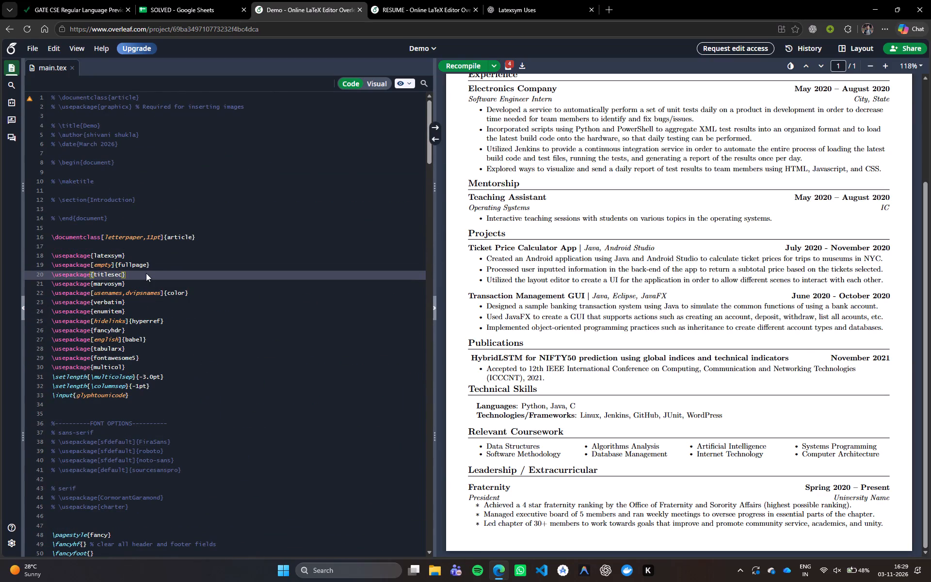
scroll(148, 269, down, 4)
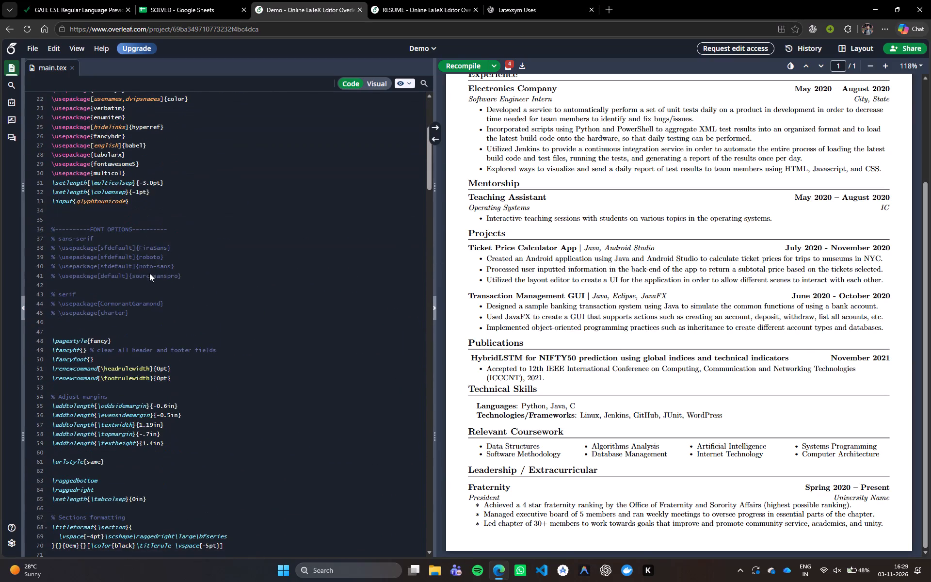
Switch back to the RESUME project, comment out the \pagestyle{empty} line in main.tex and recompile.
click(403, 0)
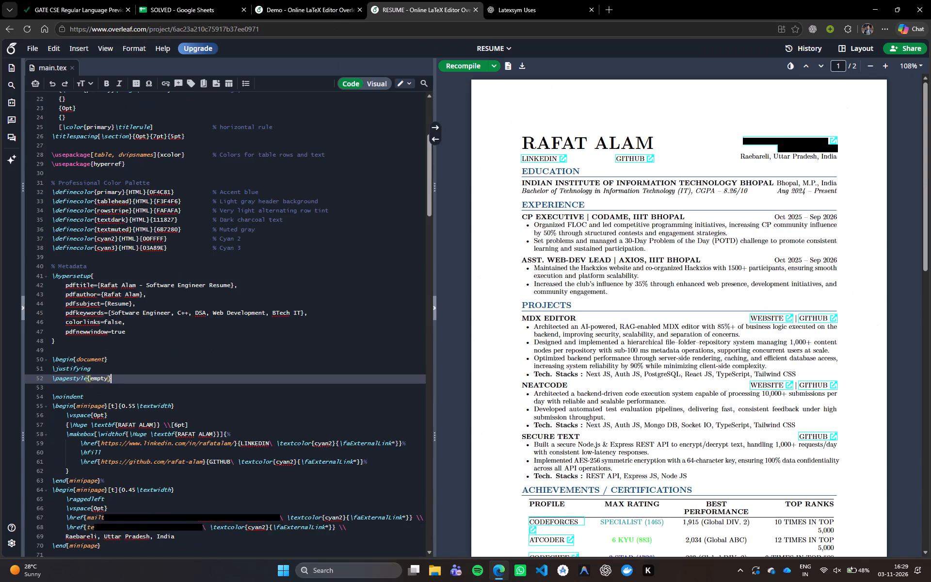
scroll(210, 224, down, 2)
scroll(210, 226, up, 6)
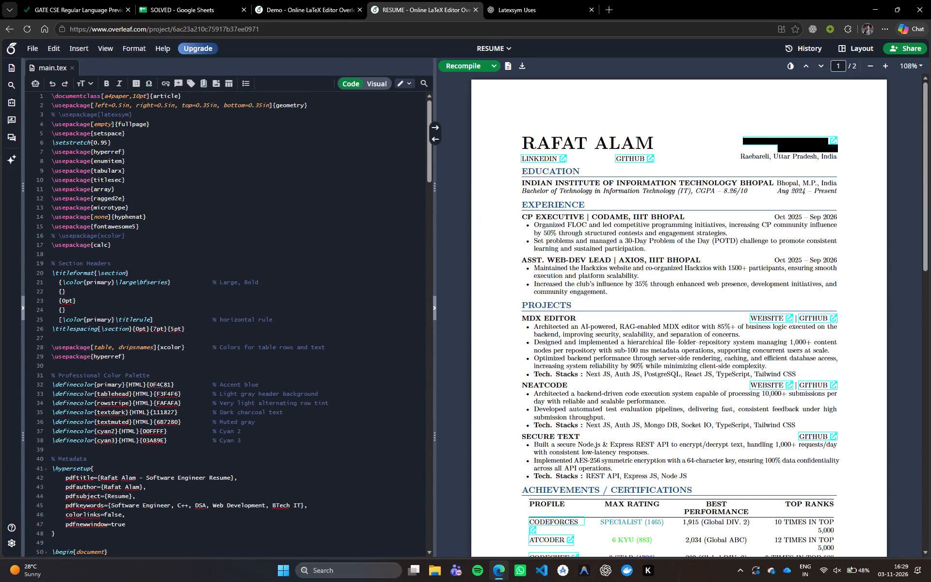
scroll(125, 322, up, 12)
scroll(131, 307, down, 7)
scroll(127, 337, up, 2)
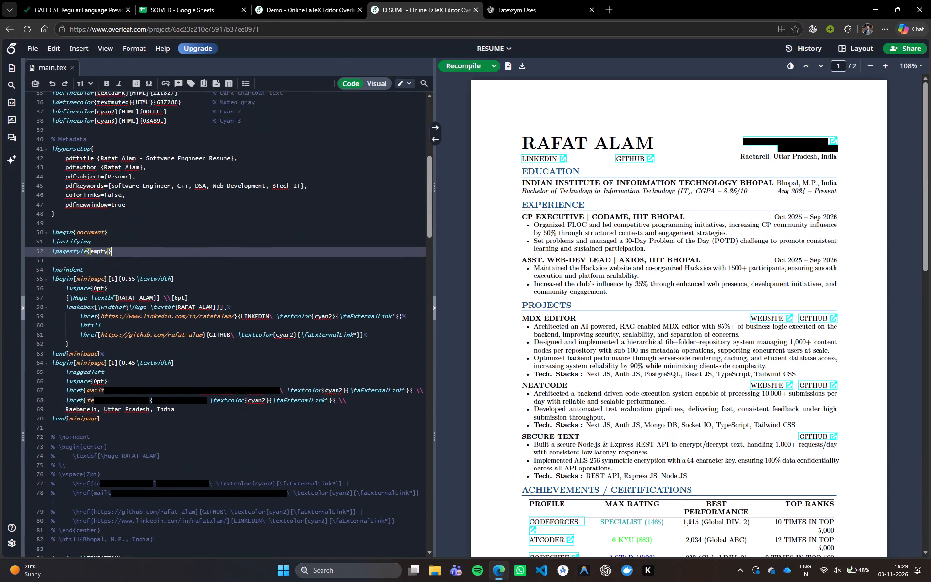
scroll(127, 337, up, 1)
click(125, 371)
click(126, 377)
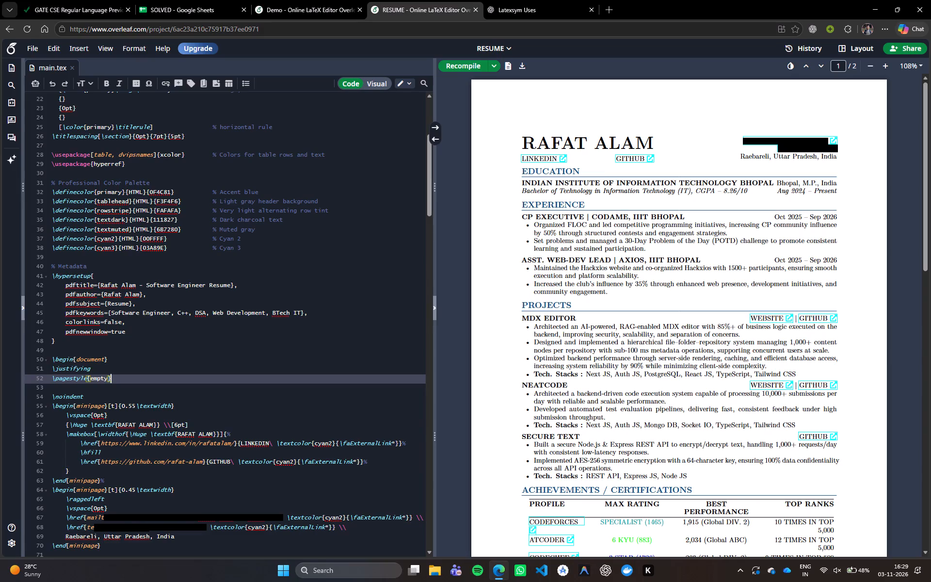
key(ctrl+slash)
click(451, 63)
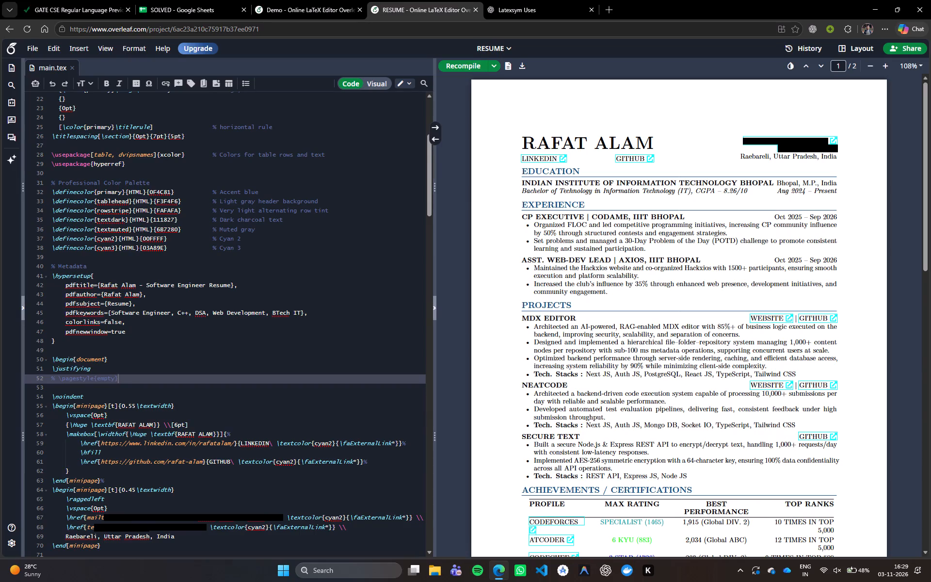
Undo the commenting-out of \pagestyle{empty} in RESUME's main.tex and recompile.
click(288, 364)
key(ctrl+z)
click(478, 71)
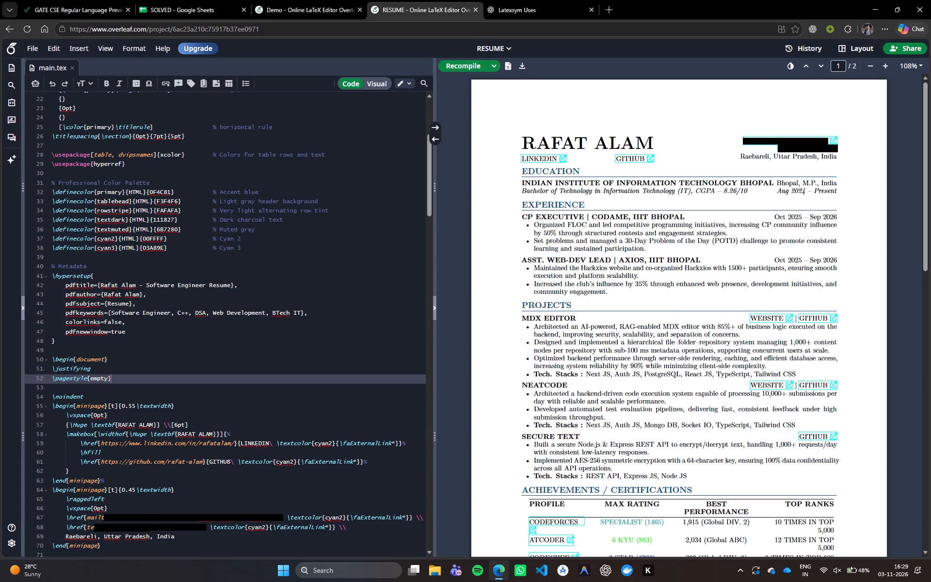
scroll(298, 365, up, 16)
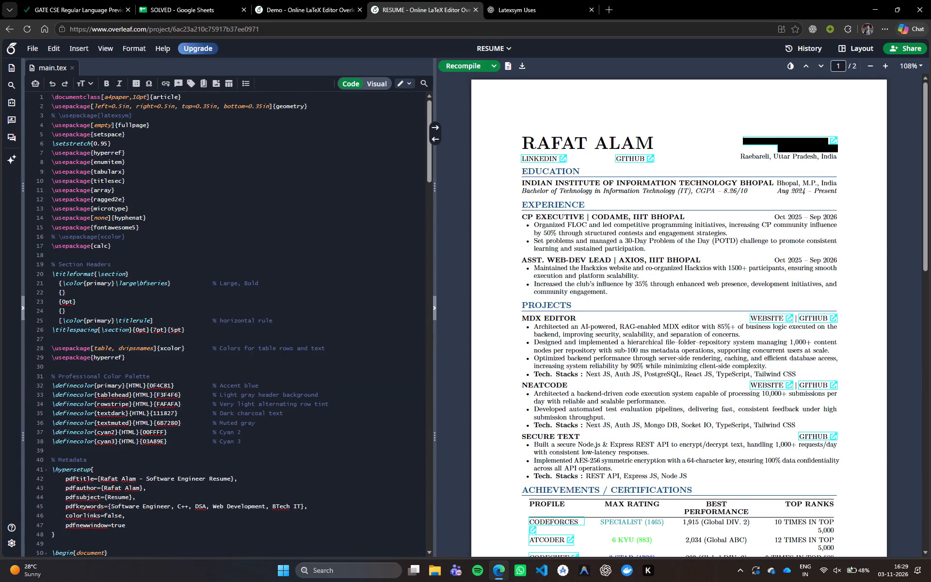
click(138, 133)
click(294, 0)
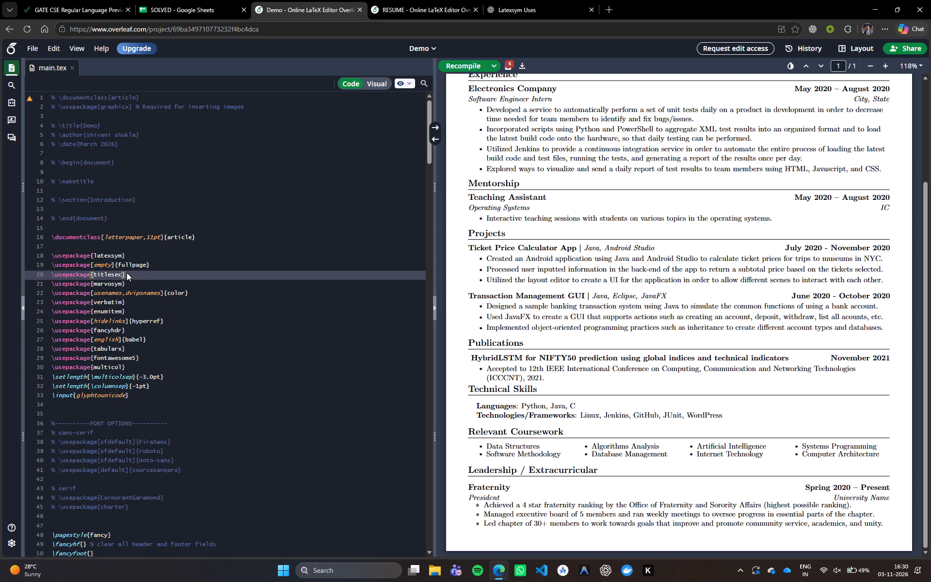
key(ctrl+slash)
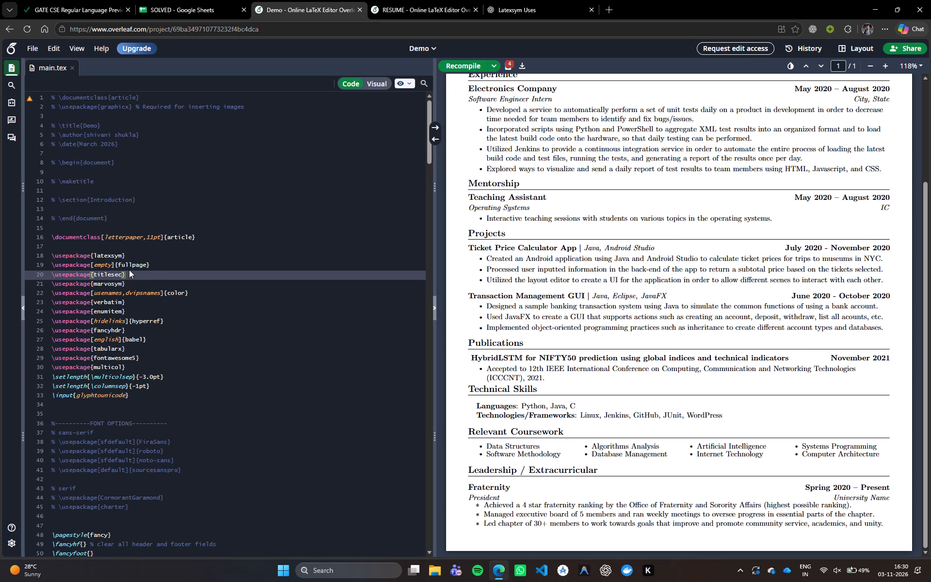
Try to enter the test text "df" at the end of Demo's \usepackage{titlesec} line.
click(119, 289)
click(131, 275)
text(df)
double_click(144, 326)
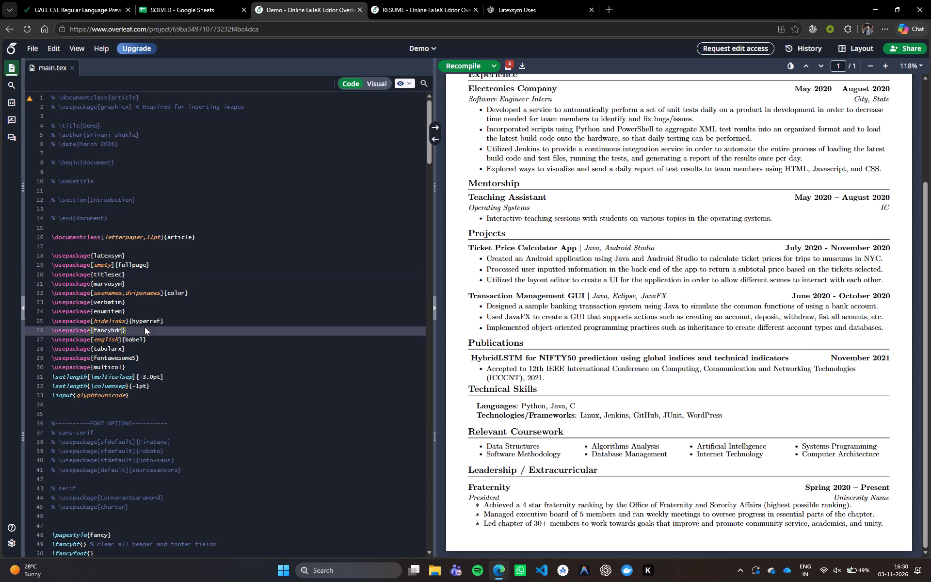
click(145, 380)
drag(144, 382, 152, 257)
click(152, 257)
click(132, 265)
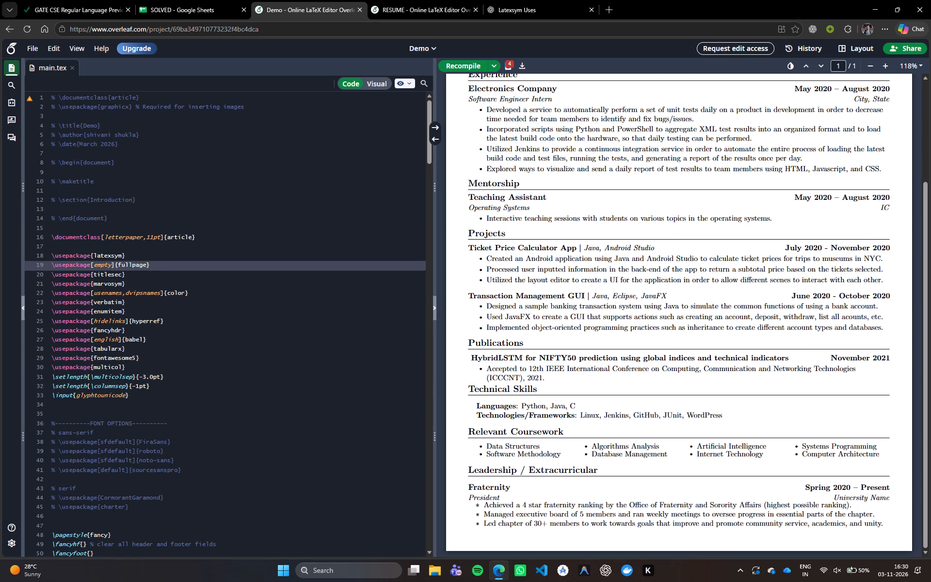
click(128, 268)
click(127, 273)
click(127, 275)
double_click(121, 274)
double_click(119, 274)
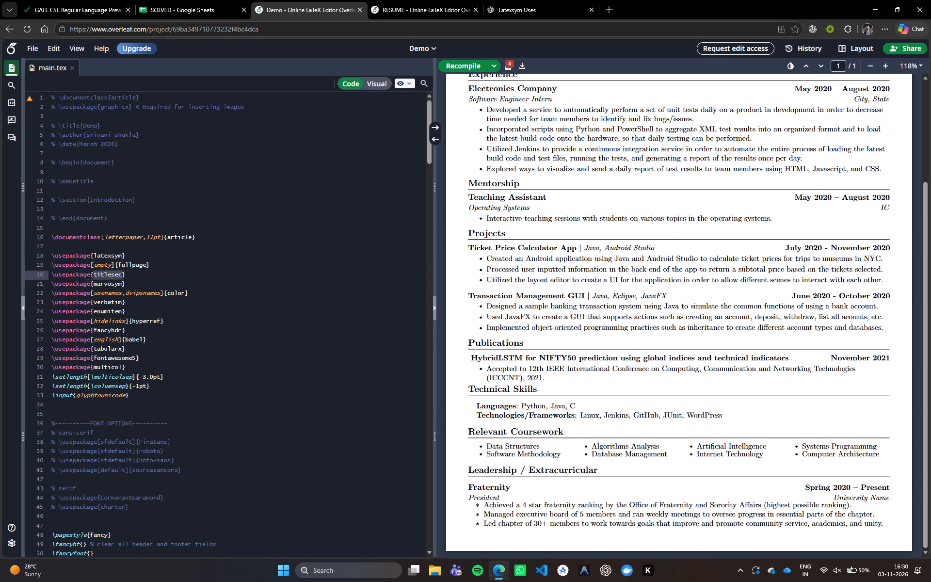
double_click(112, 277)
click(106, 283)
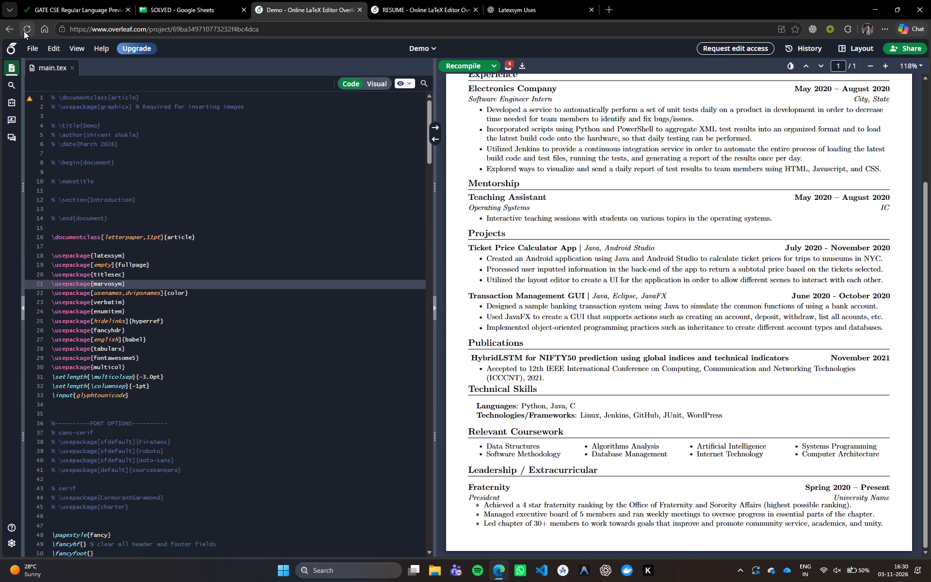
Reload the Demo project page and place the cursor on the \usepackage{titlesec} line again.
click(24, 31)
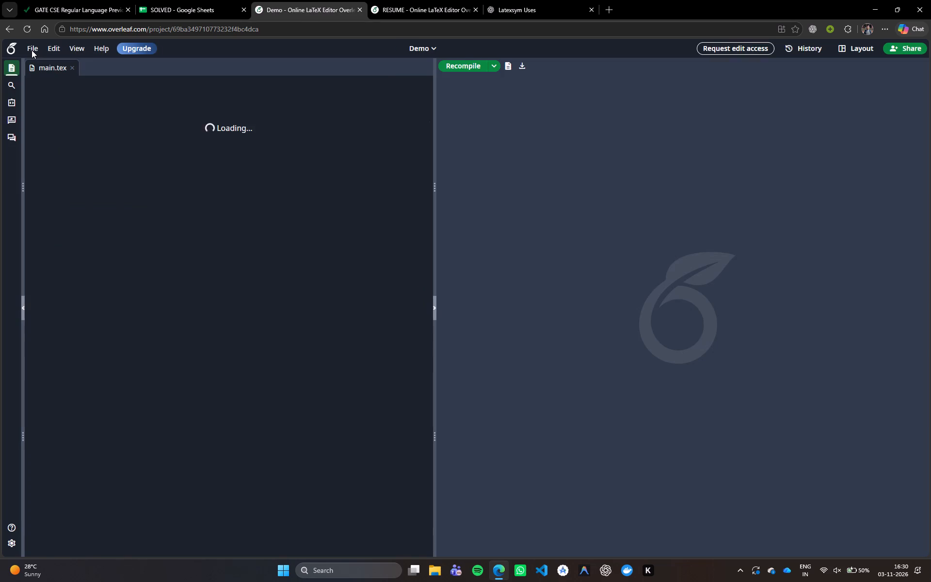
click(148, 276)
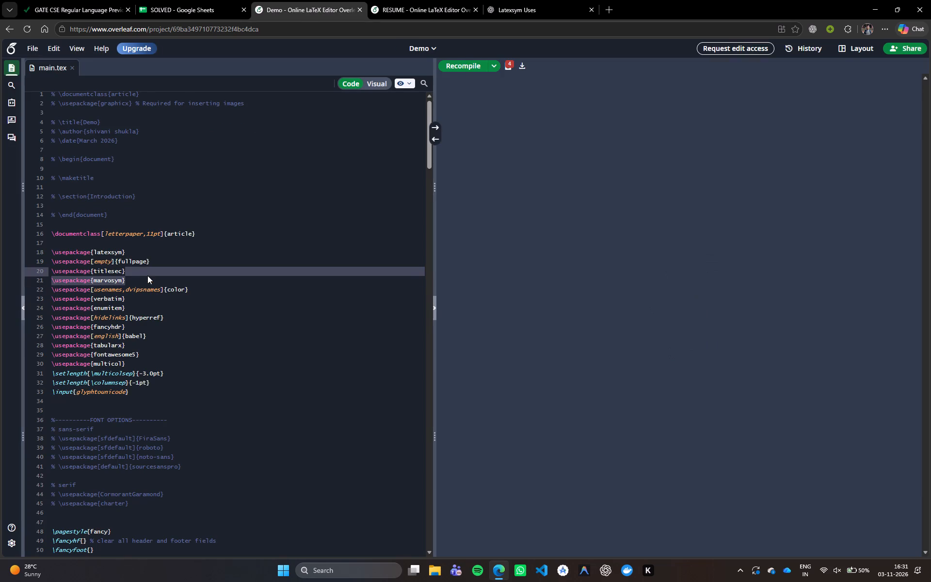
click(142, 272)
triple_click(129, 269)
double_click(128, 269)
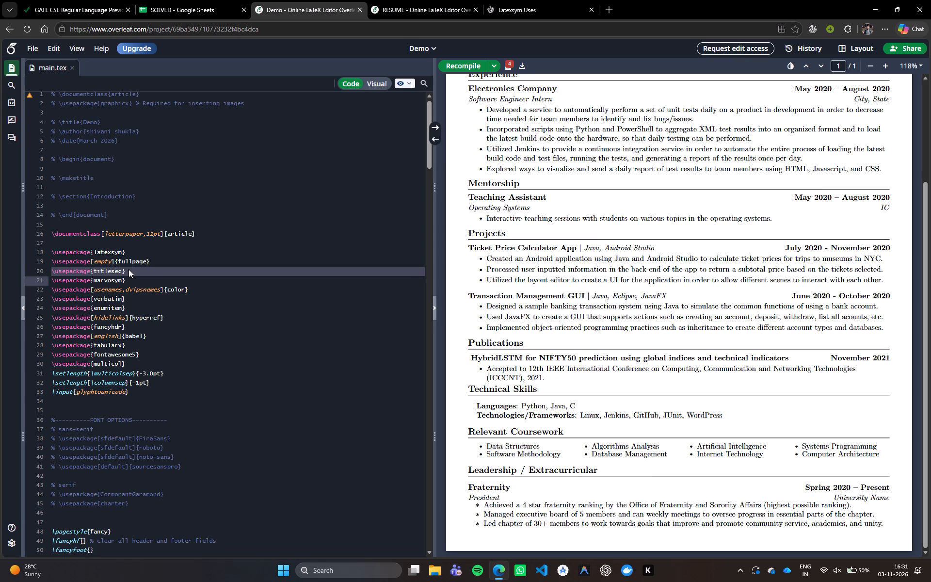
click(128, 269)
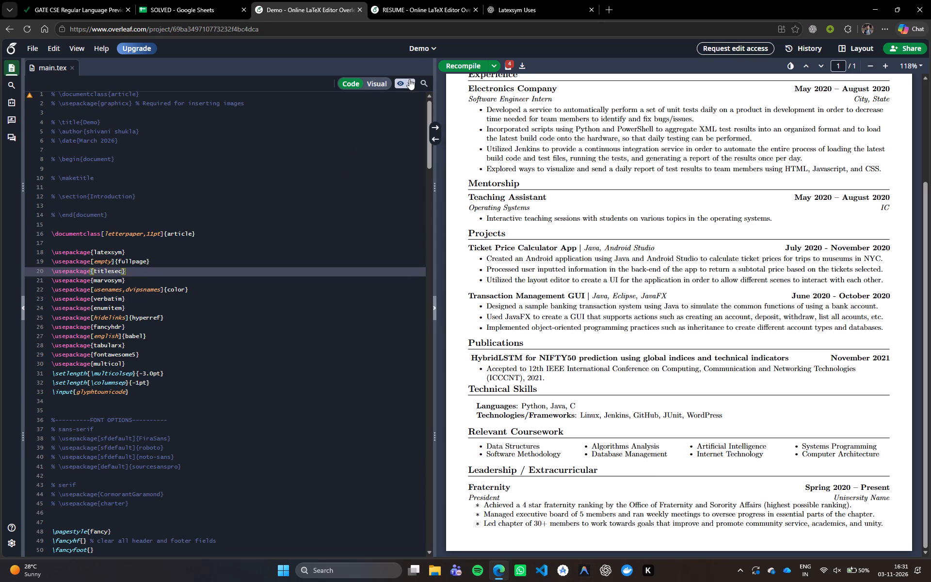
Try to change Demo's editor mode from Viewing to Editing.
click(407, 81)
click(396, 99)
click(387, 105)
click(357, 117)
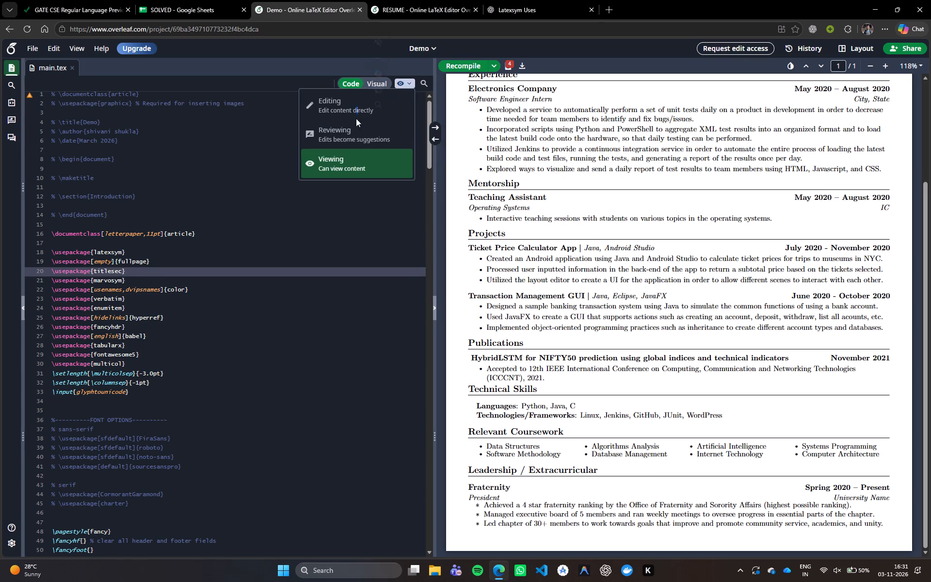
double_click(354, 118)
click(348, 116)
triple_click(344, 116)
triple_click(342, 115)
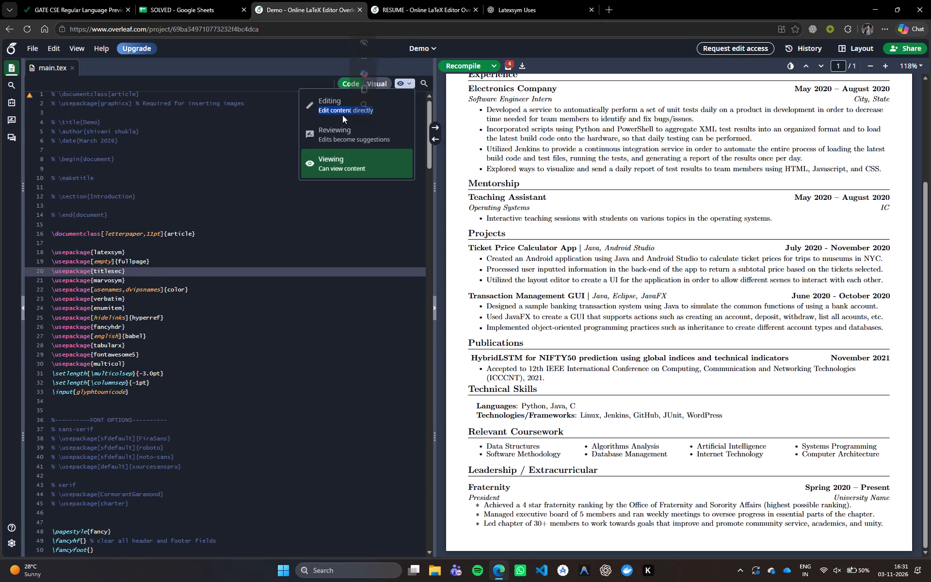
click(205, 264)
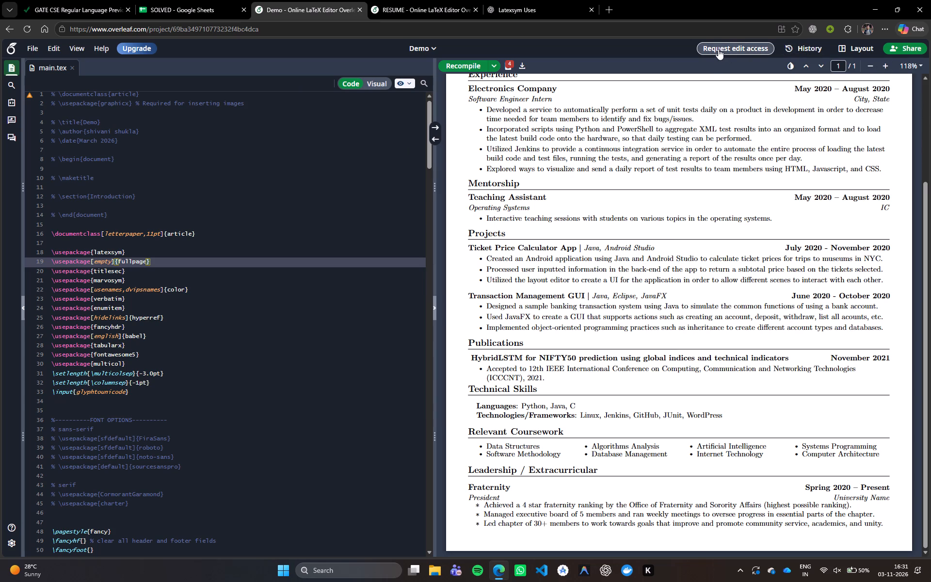
Make an editable copy of the Demo project.
click(403, 47)
click(410, 46)
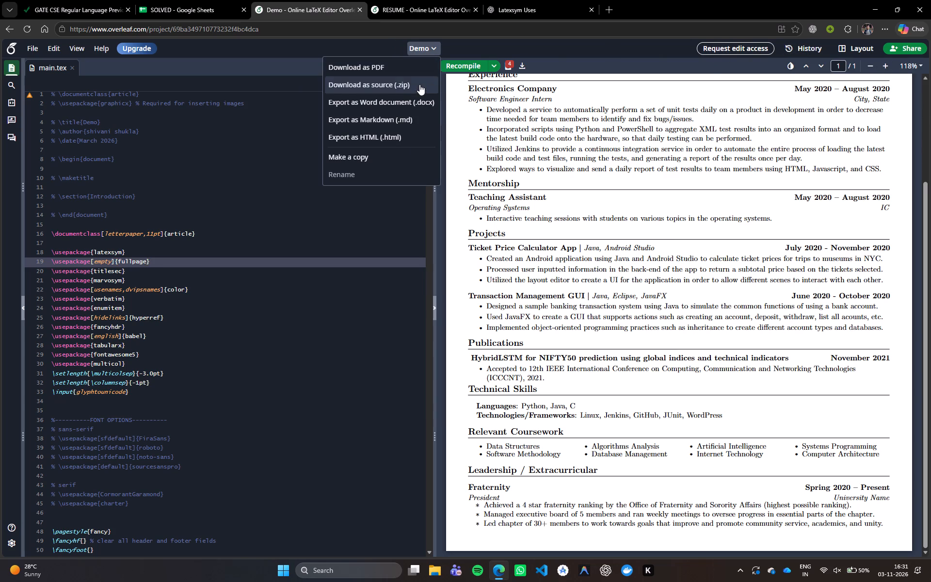
click(399, 156)
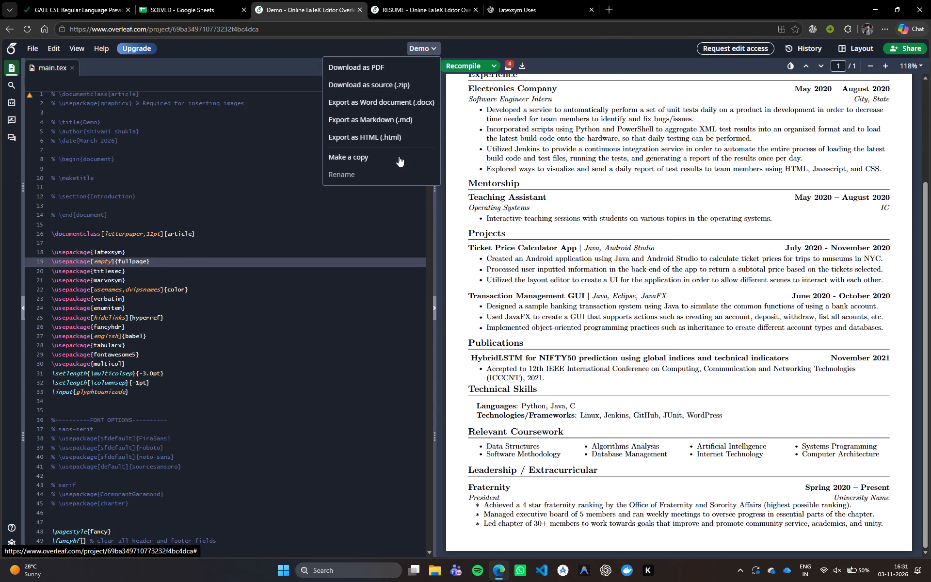
click(591, 154)
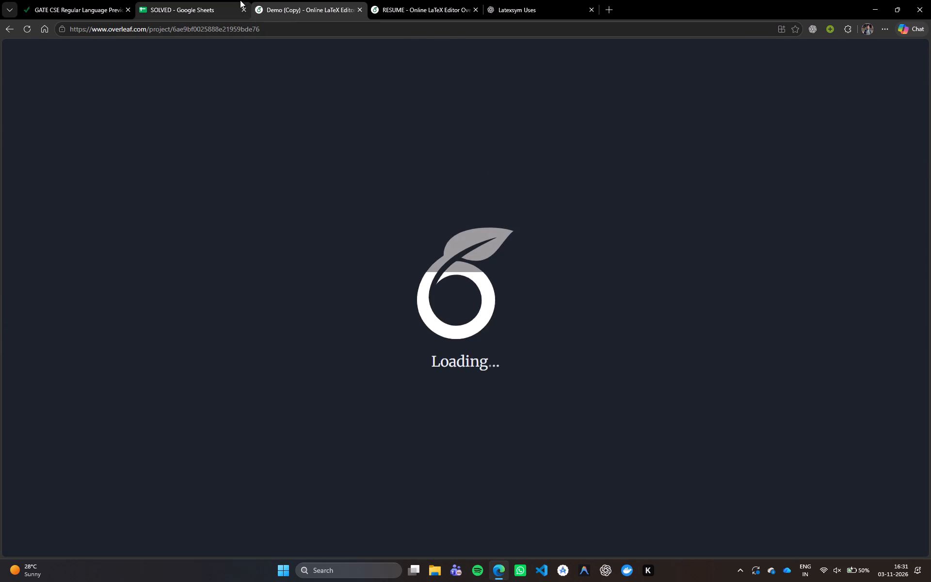
Comment out the \usepackage{titlesec} line in the copied main.tex, recompile, and review the section headings across the PDF.
click(147, 278)
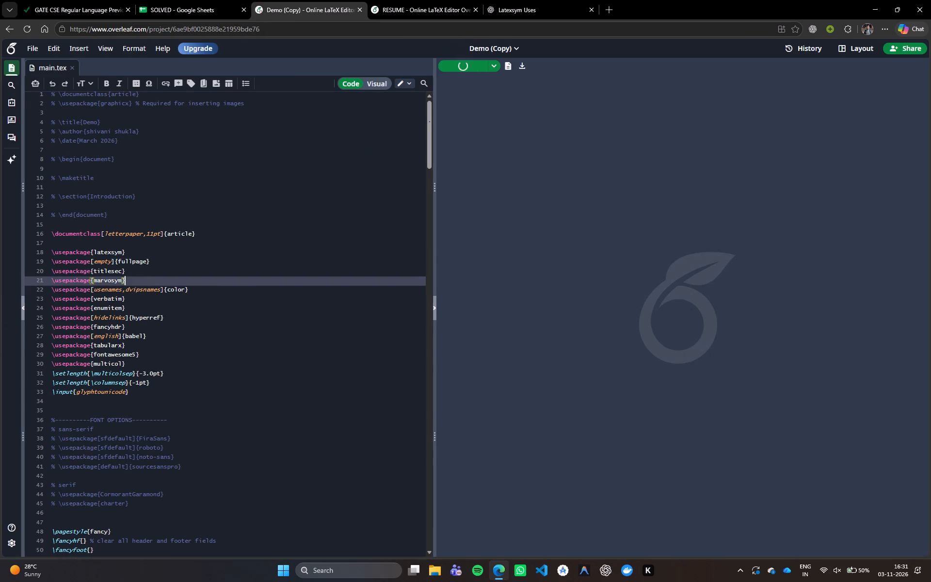
click(148, 274)
key(ctrl+slash)
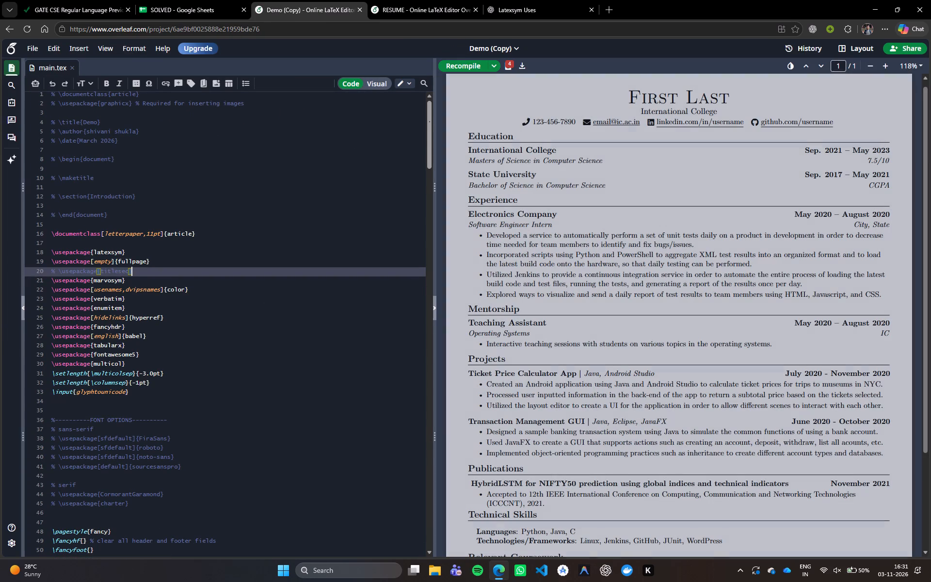
click(455, 63)
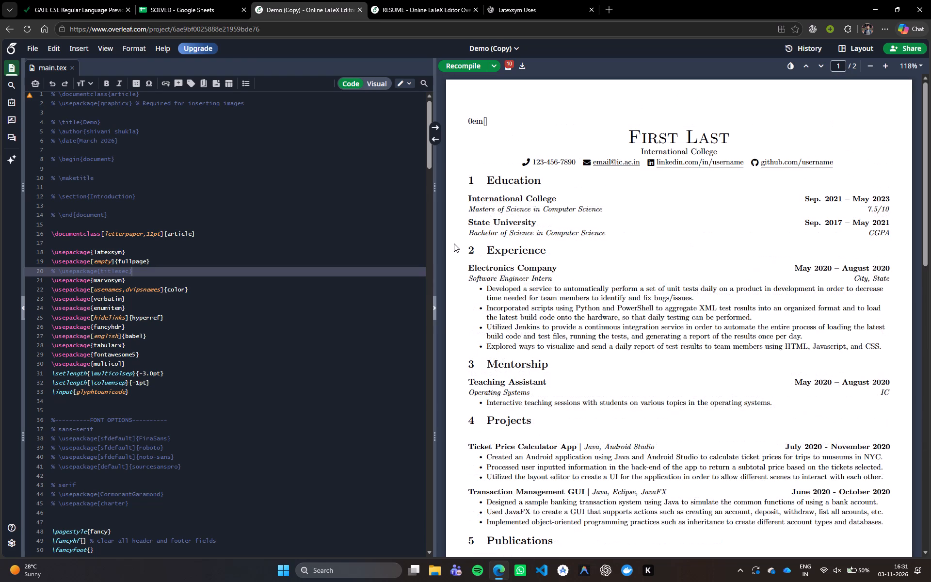
scroll(581, 266, down, 8)
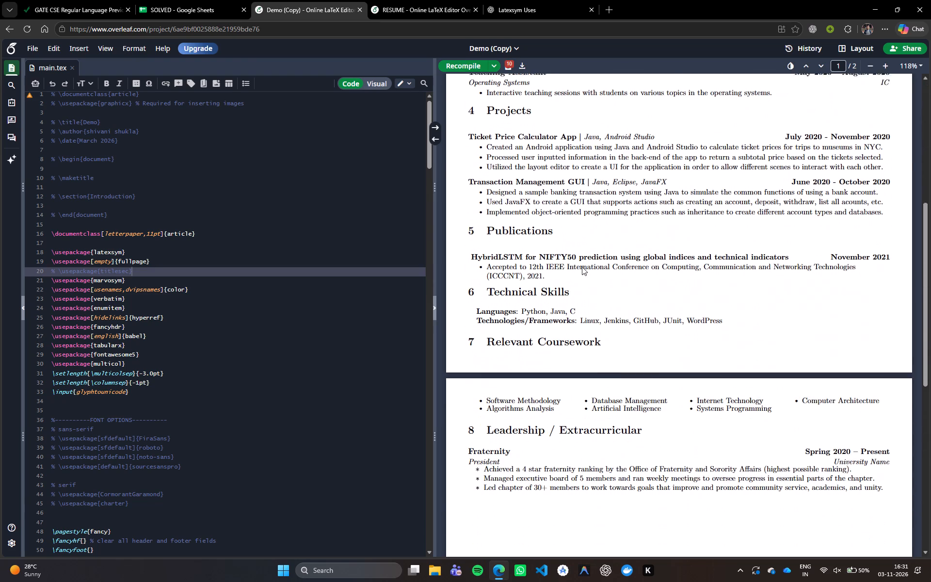
scroll(582, 267, down, 1)
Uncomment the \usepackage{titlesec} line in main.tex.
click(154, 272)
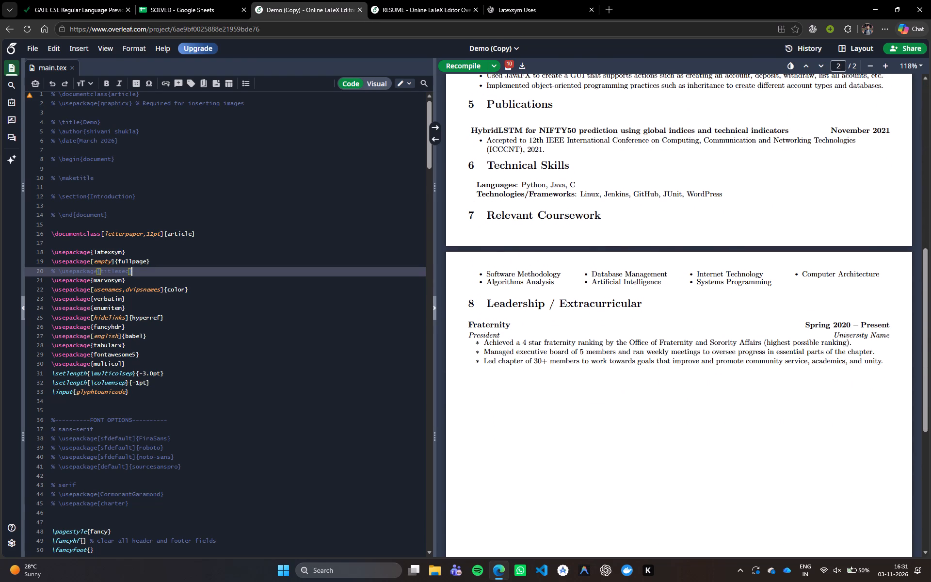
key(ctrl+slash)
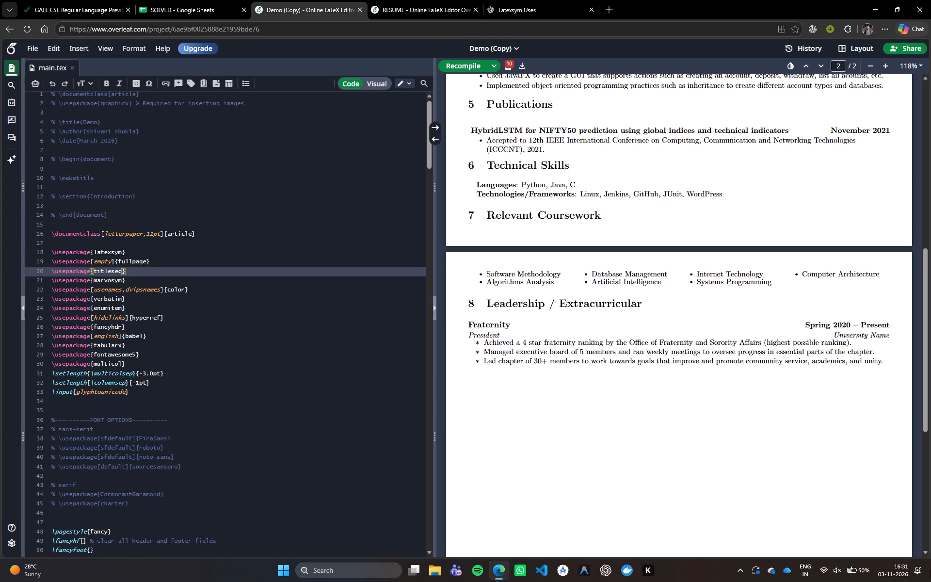
Examine the custom resume command definitions and the HEADING code in main.tex.
scroll(93, 345, down, 16)
scroll(93, 388, down, 1)
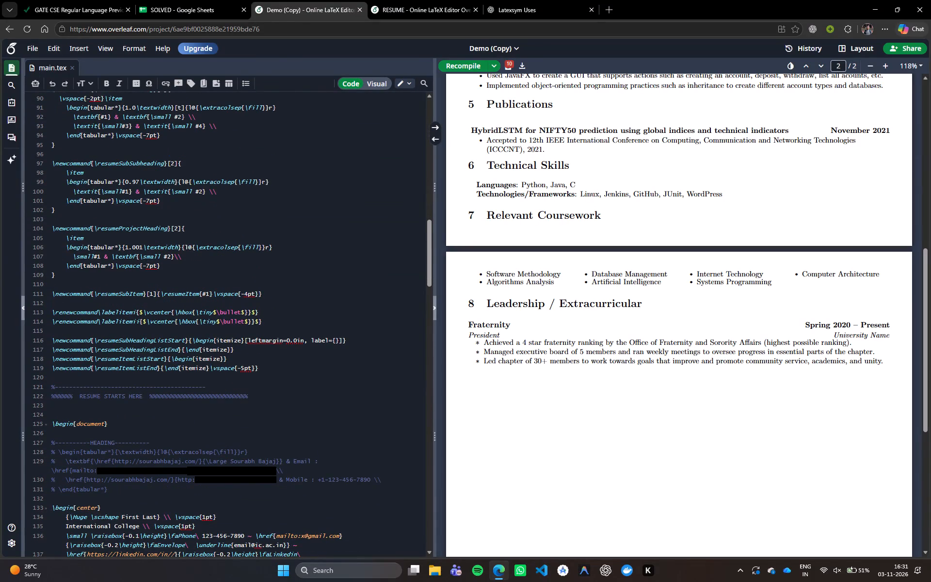
click(96, 373)
click(93, 369)
drag(93, 369, 160, 372)
click(160, 372)
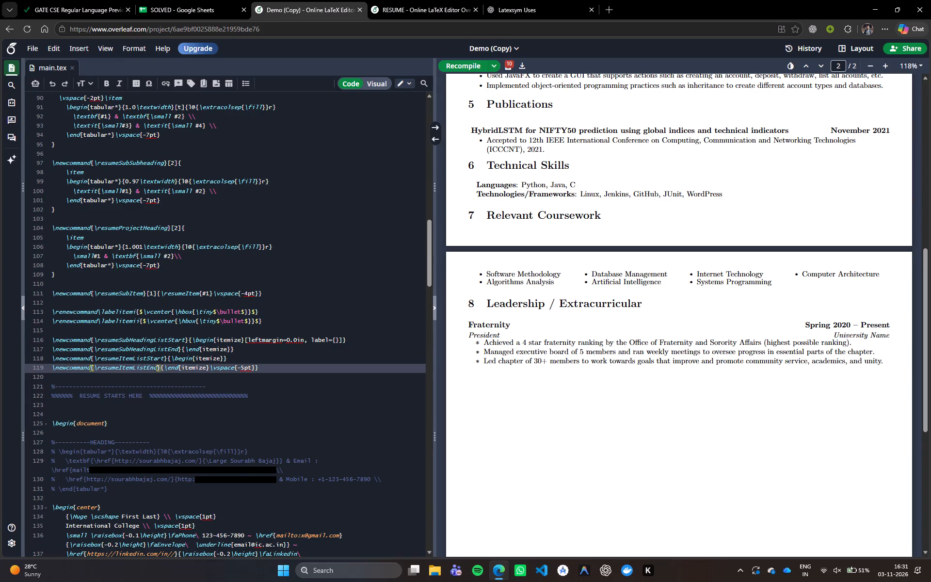
click(152, 380)
scroll(152, 380, down, 1)
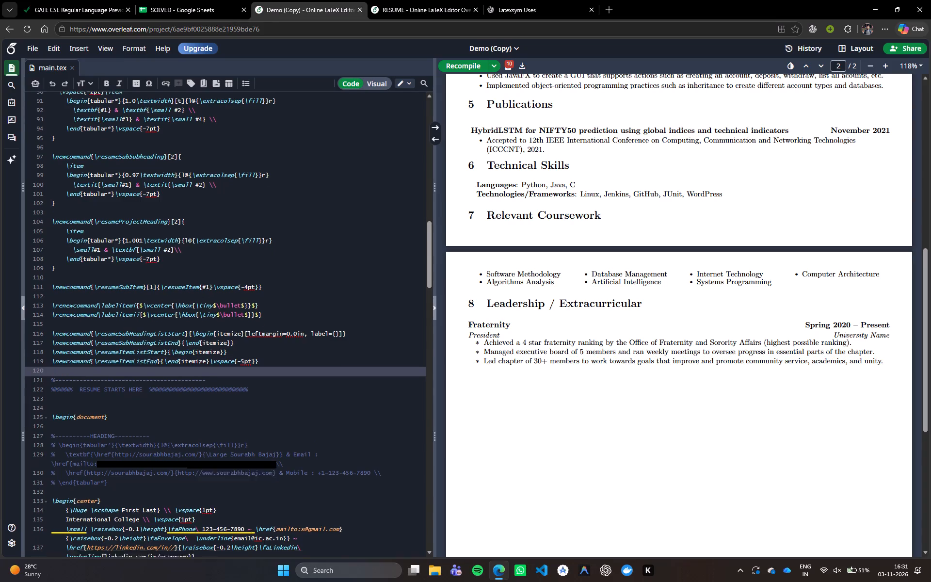
scroll(152, 380, down, 3)
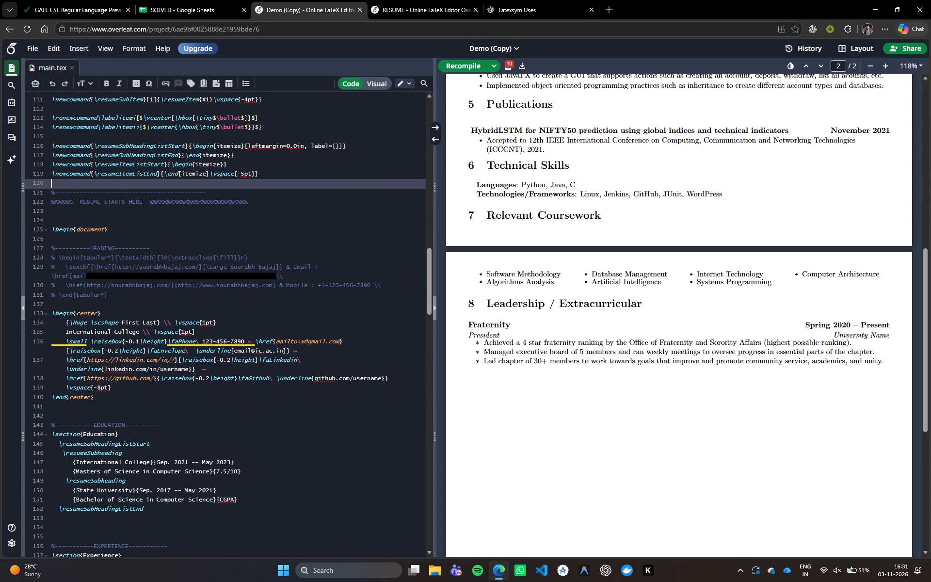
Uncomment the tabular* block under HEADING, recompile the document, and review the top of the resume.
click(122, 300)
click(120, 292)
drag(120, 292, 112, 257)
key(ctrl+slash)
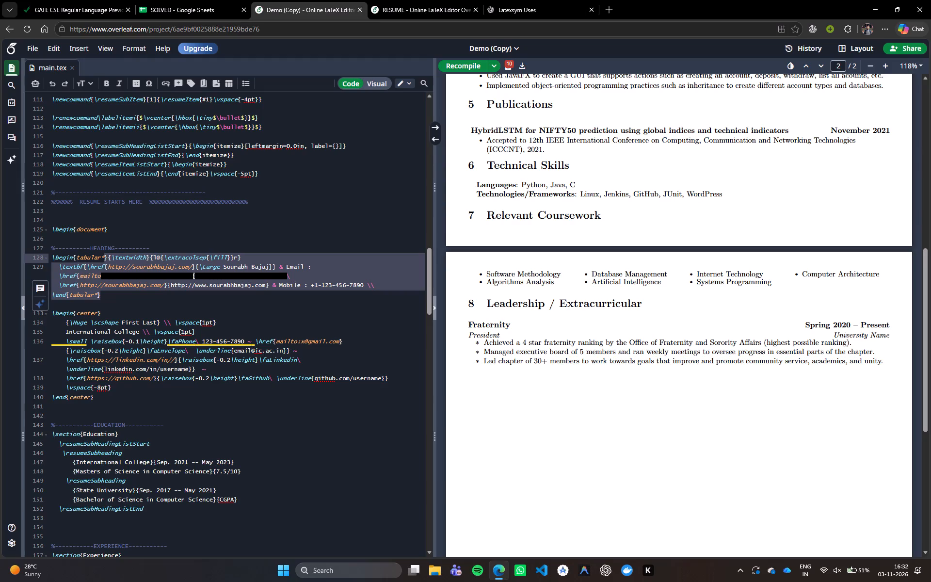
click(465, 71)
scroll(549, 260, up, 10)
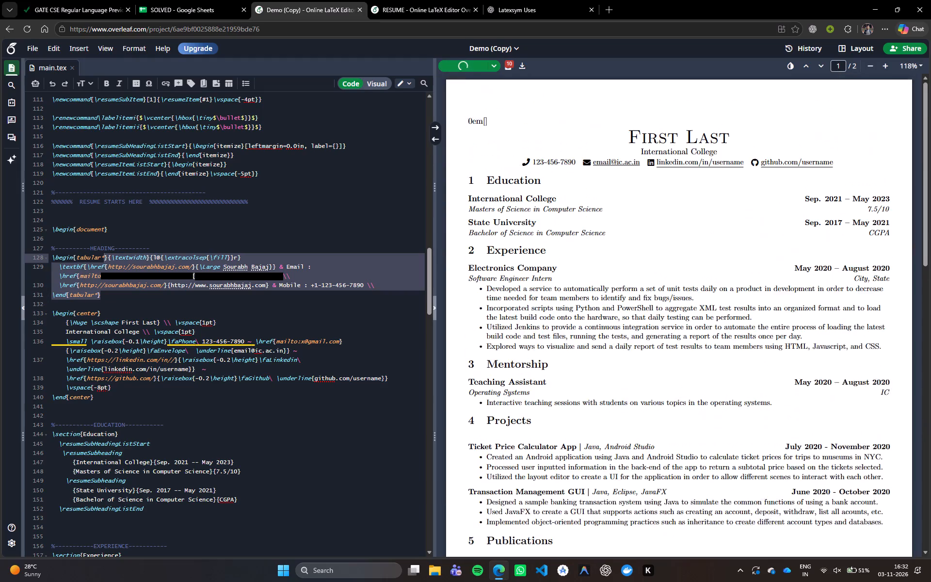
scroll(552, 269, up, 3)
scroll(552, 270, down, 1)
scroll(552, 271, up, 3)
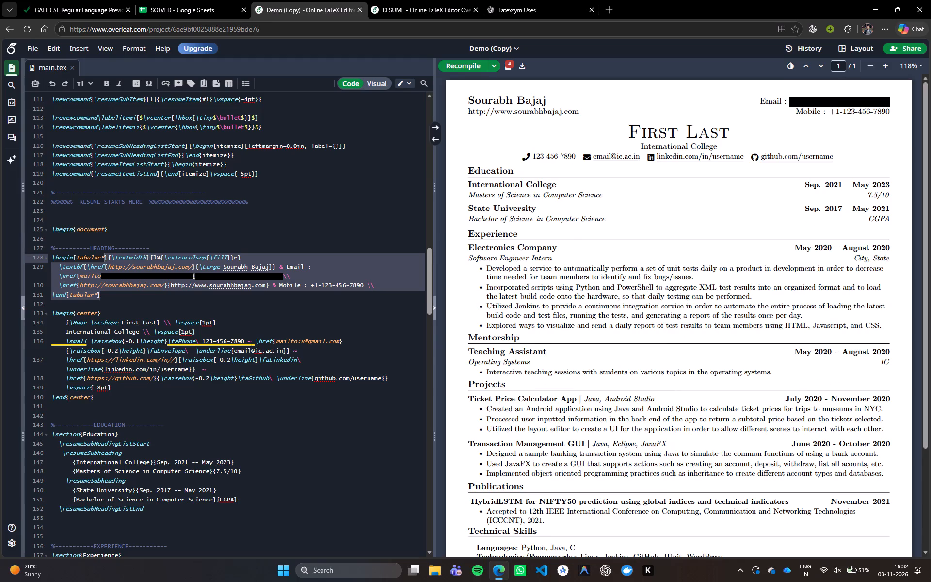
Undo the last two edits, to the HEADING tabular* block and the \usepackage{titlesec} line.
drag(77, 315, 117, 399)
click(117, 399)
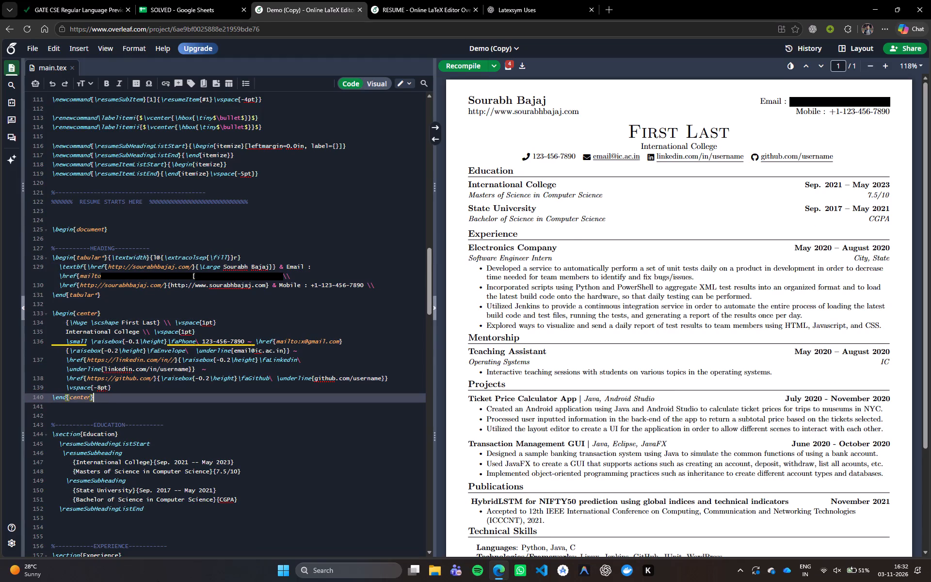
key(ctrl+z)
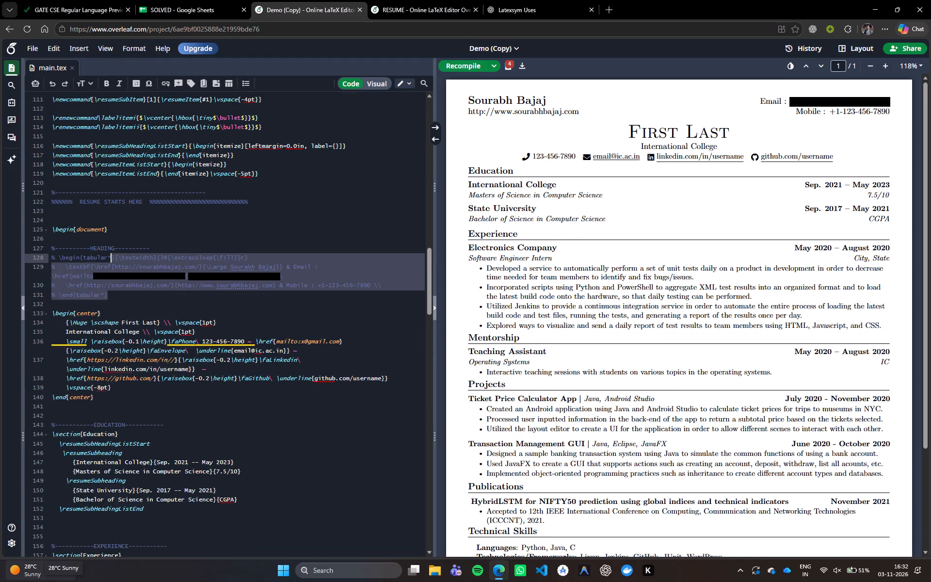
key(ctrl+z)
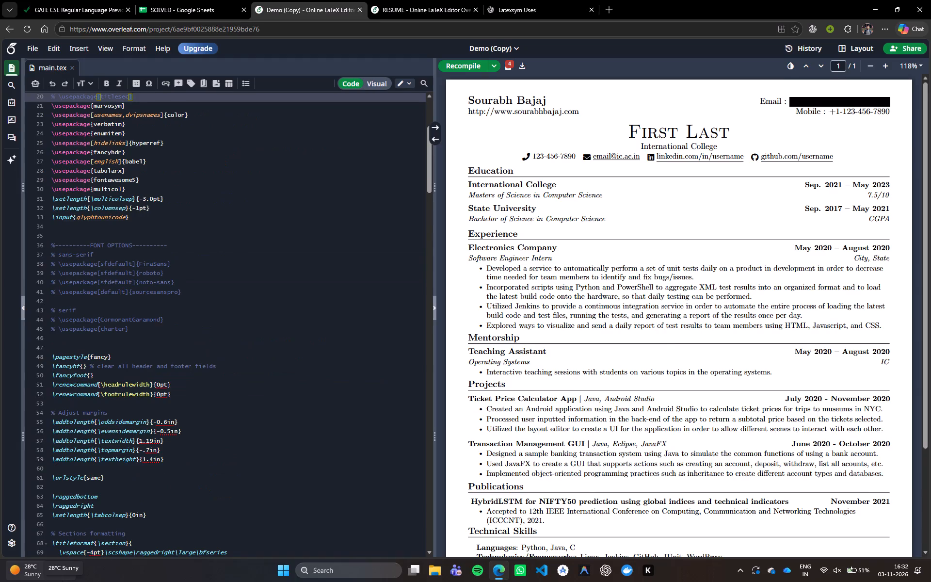
Examine the margin and section formatting, the custom commands, and the Experience and Mentorship code in main.tex.
click(162, 467)
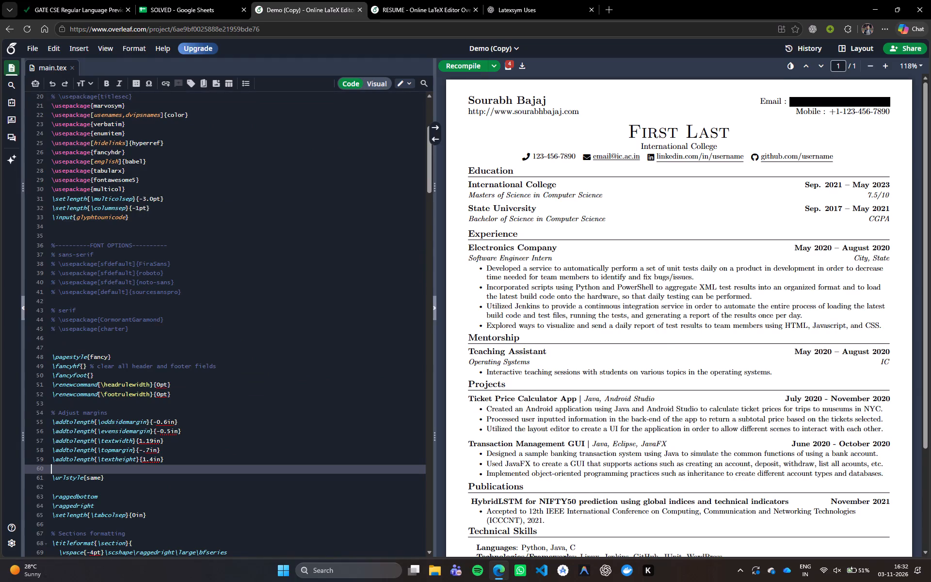
scroll(162, 467, up, 1)
scroll(111, 76, down, 8)
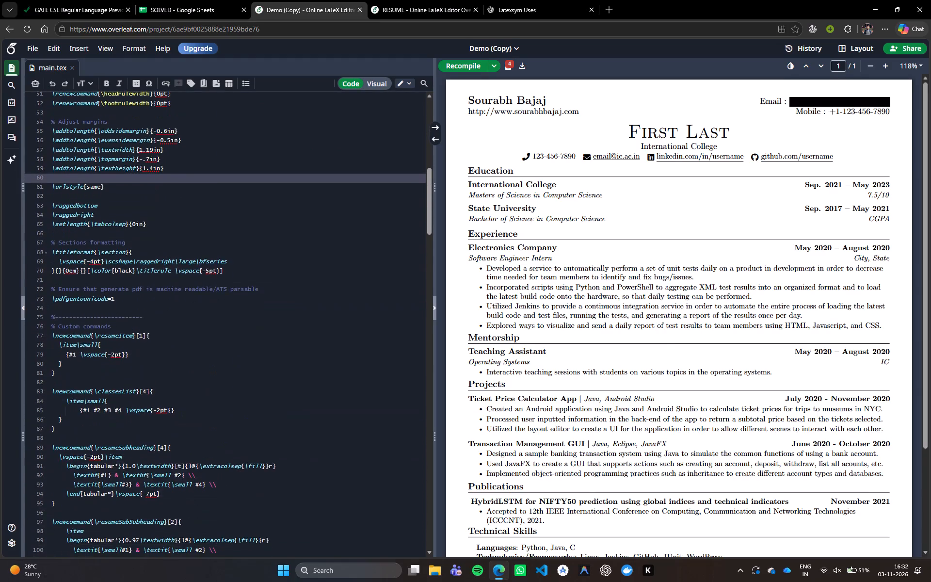
scroll(137, 345, down, 1)
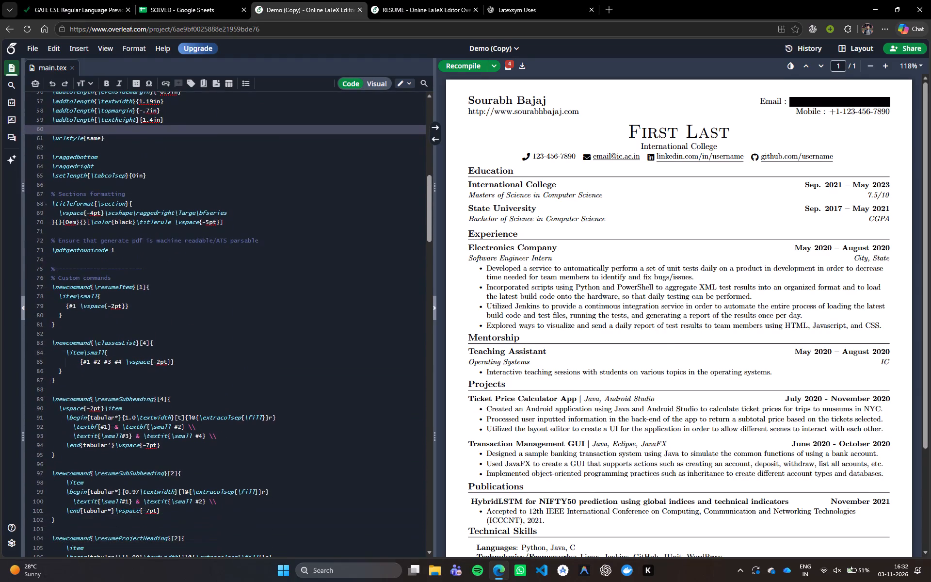
scroll(141, 345, down, 1)
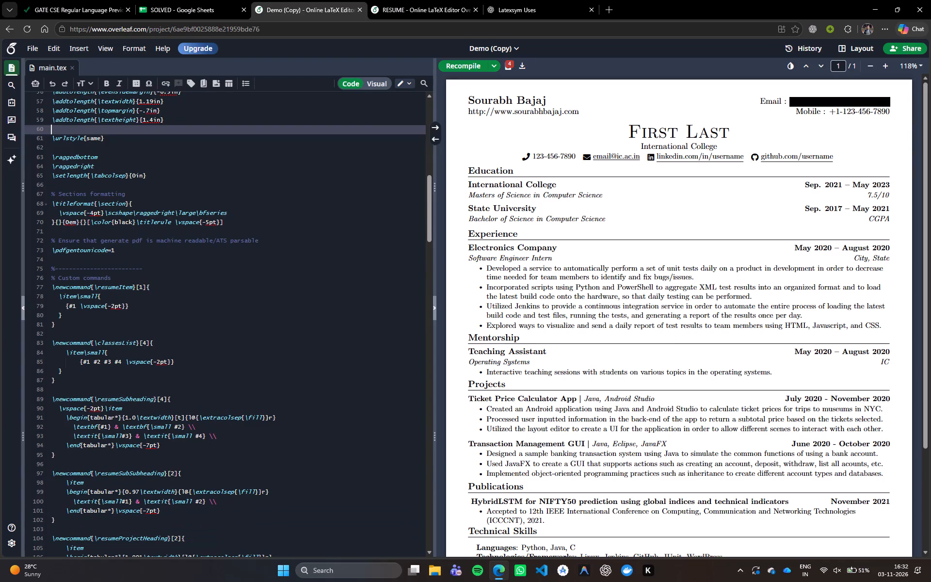
scroll(141, 345, down, 18)
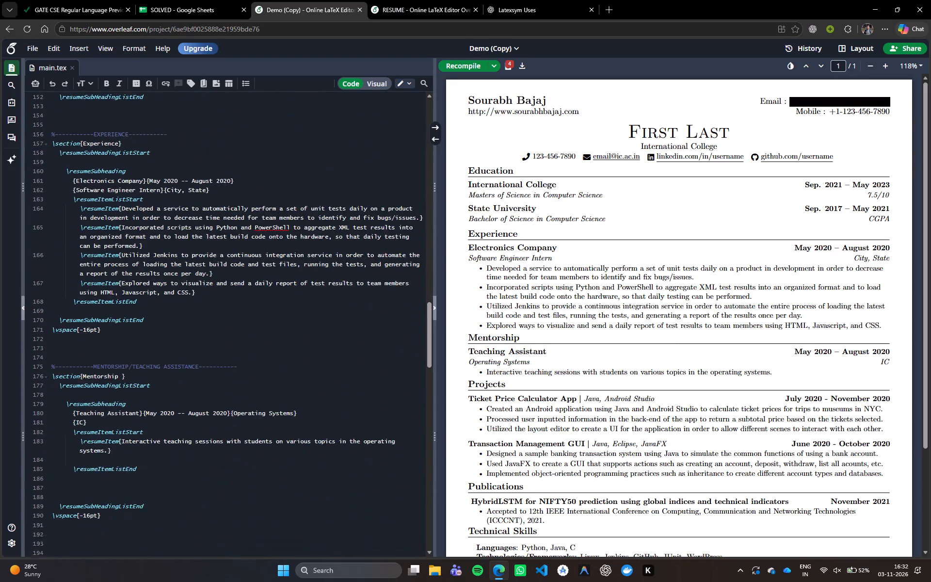
drag(74, 294, 131, 301)
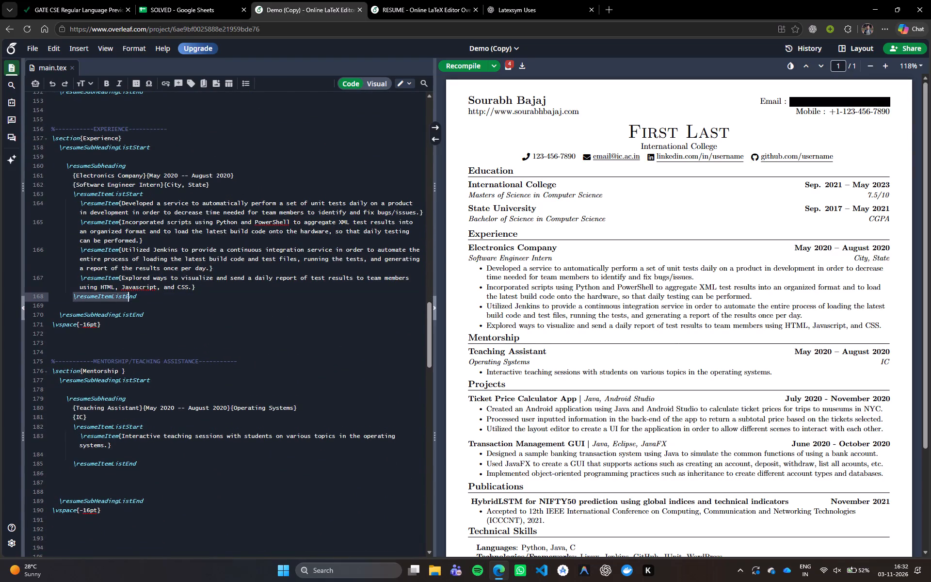
drag(131, 301, 148, 303)
click(148, 303)
click(151, 315)
click(153, 322)
click(152, 329)
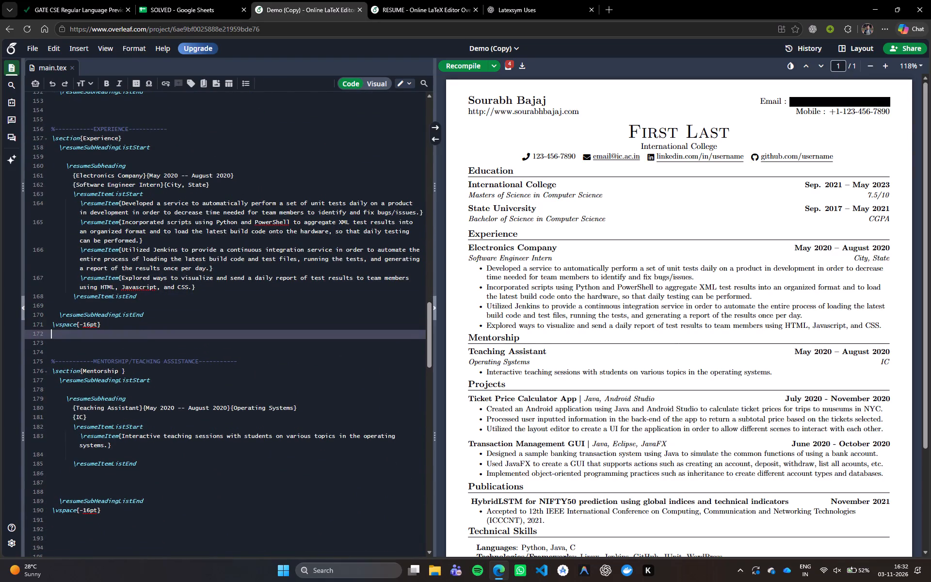
click(150, 338)
click(147, 355)
click(157, 388)
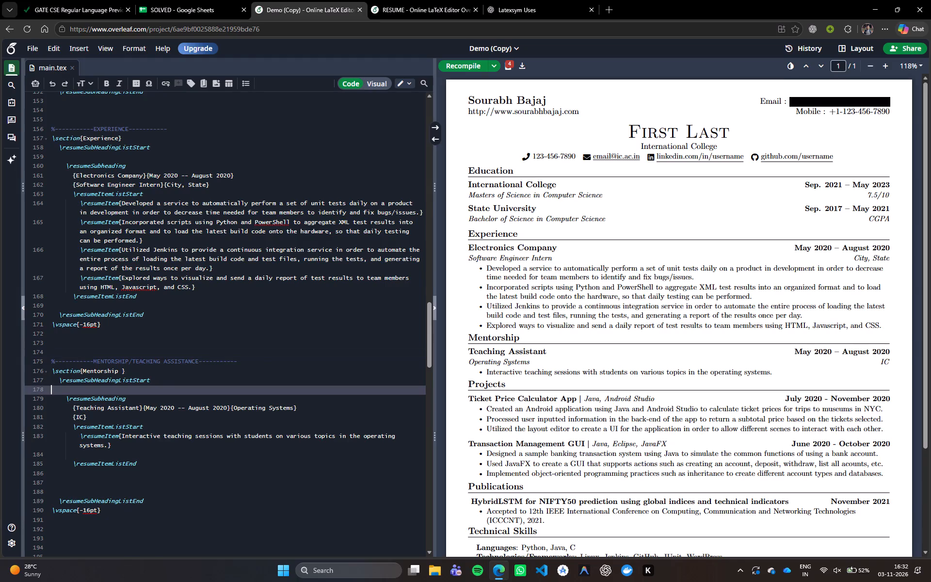
scroll(160, 403, down, 1)
click(144, 408)
click(144, 429)
click(147, 448)
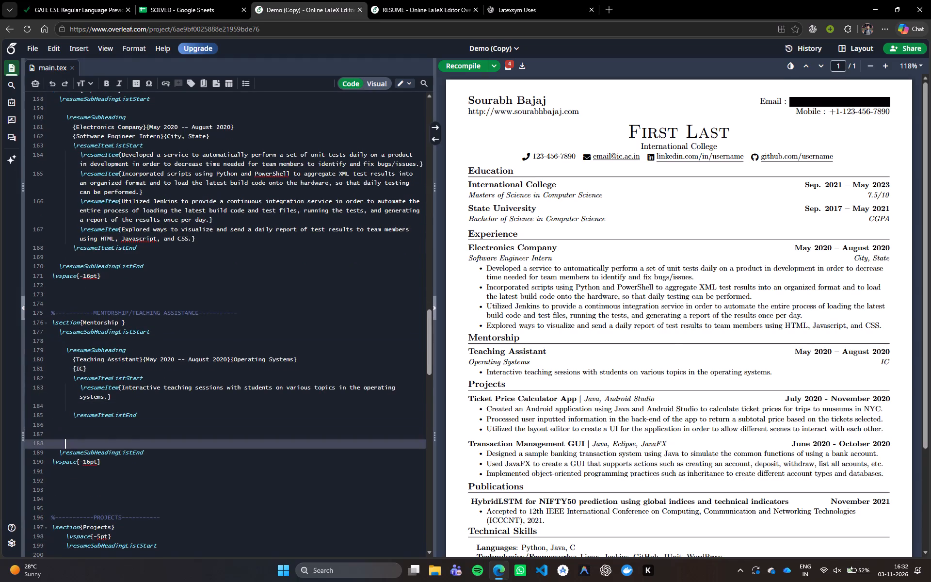
scroll(148, 458, down, 3)
click(119, 358)
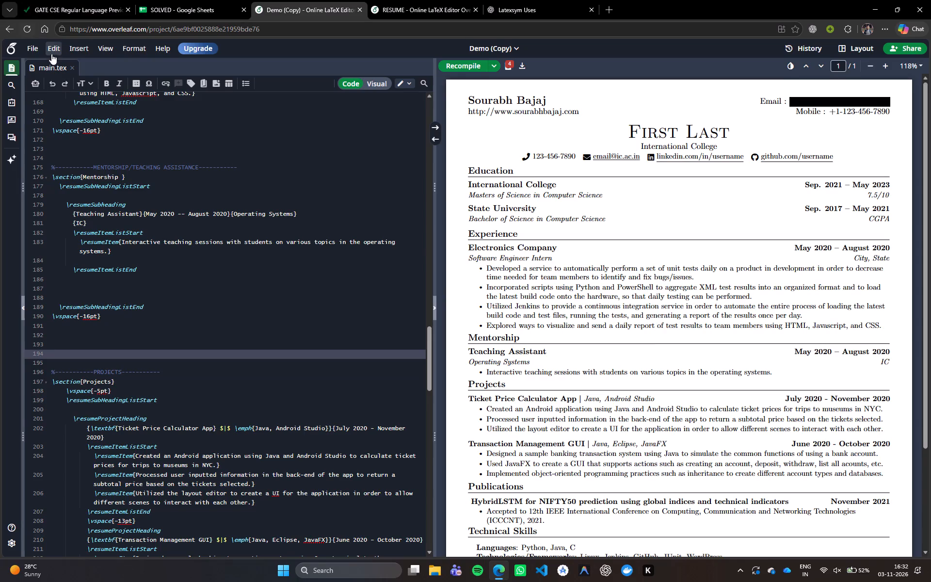
Examine the Projects, Publications, Technical Skills and Relevant Coursework code against the compiled PDF.
scroll(75, 437, down, 1)
scroll(170, 406, down, 1)
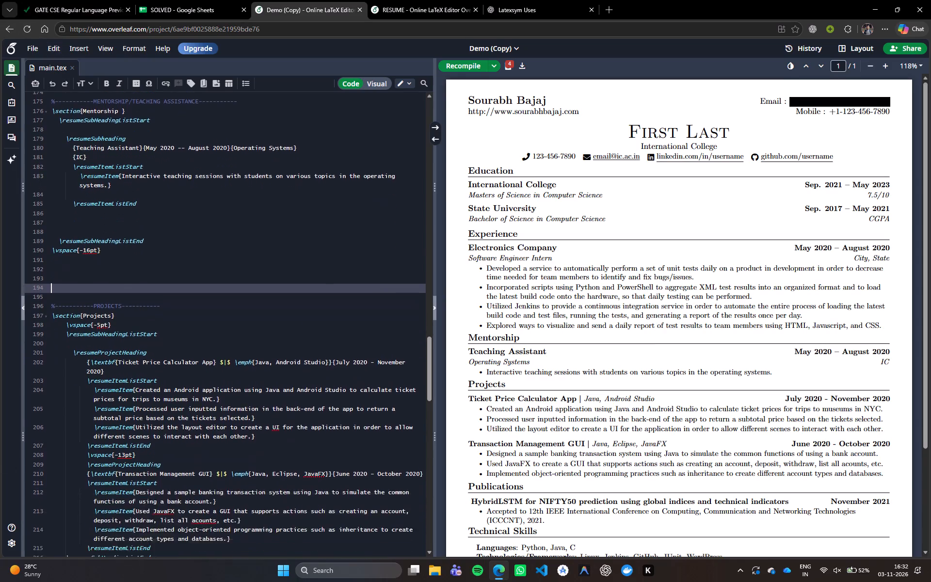
scroll(168, 406, down, 2)
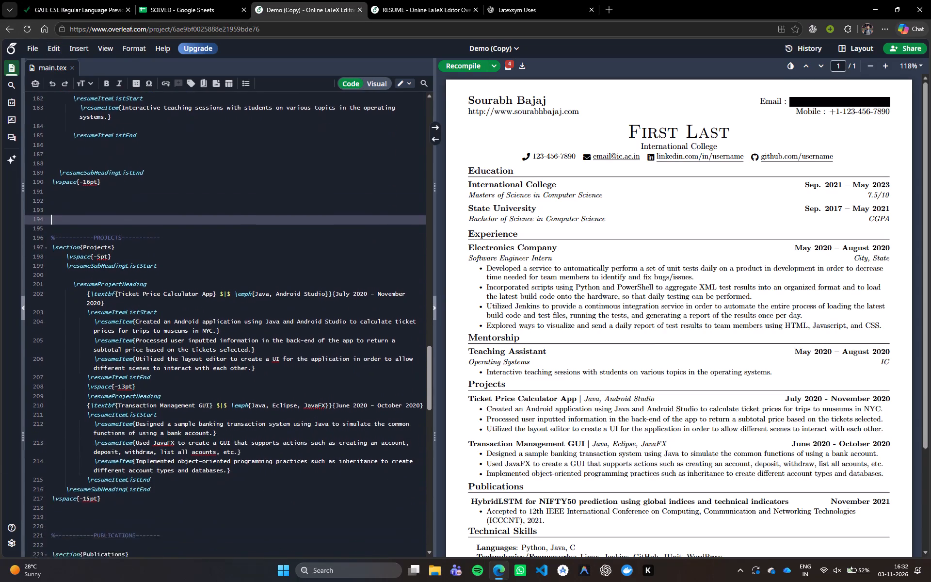
scroll(168, 406, down, 4)
scroll(326, 409, down, 2)
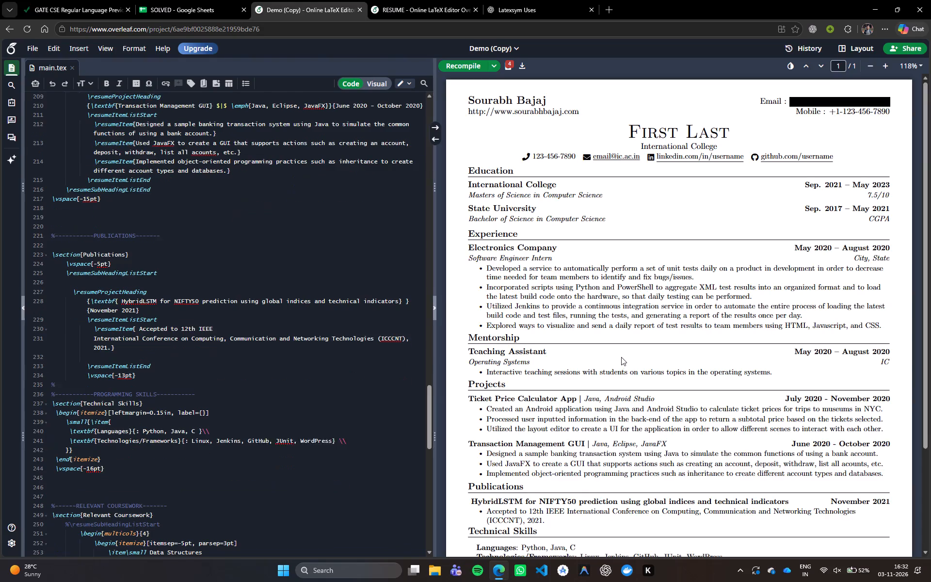
scroll(621, 357, down, 7)
scroll(333, 369, down, 3)
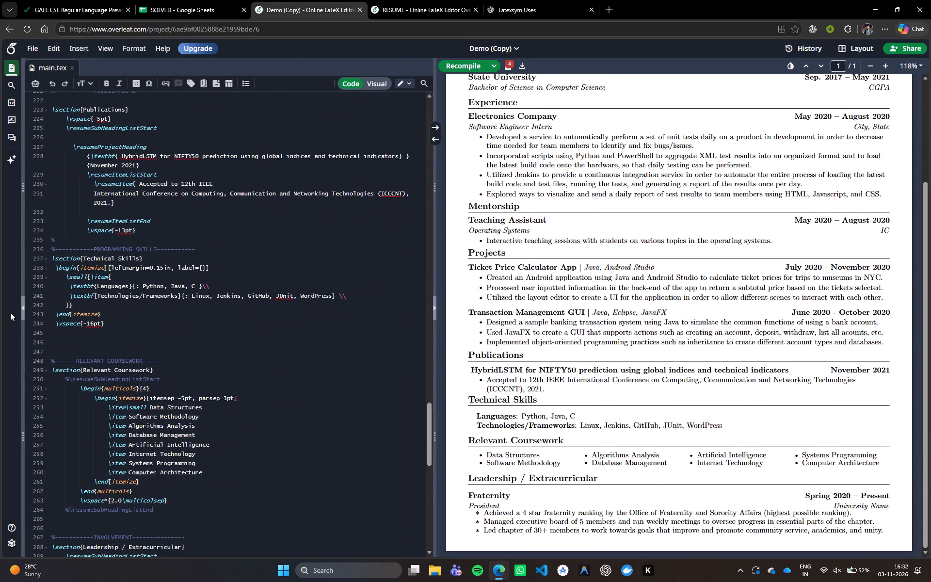
drag(68, 276, 69, 277)
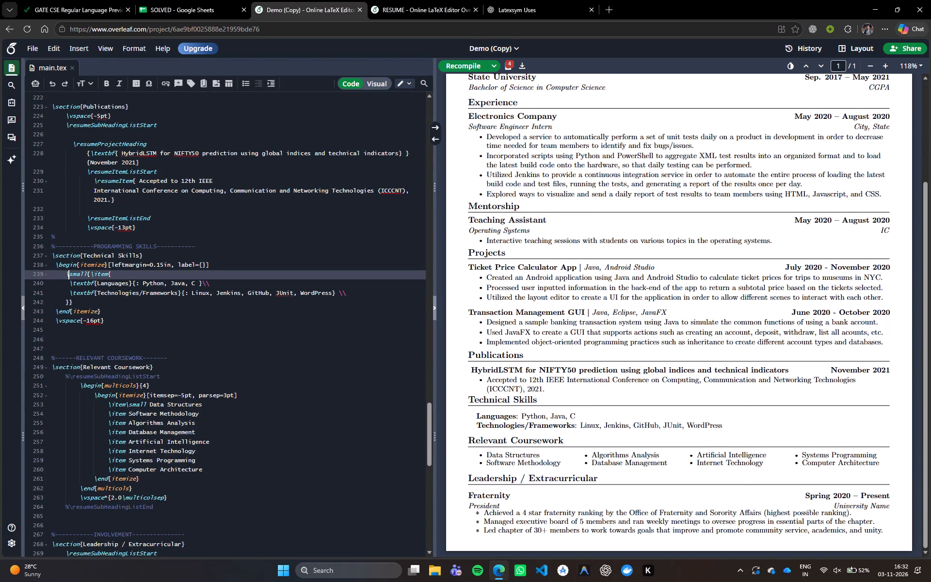
drag(69, 277, 85, 302)
click(85, 302)
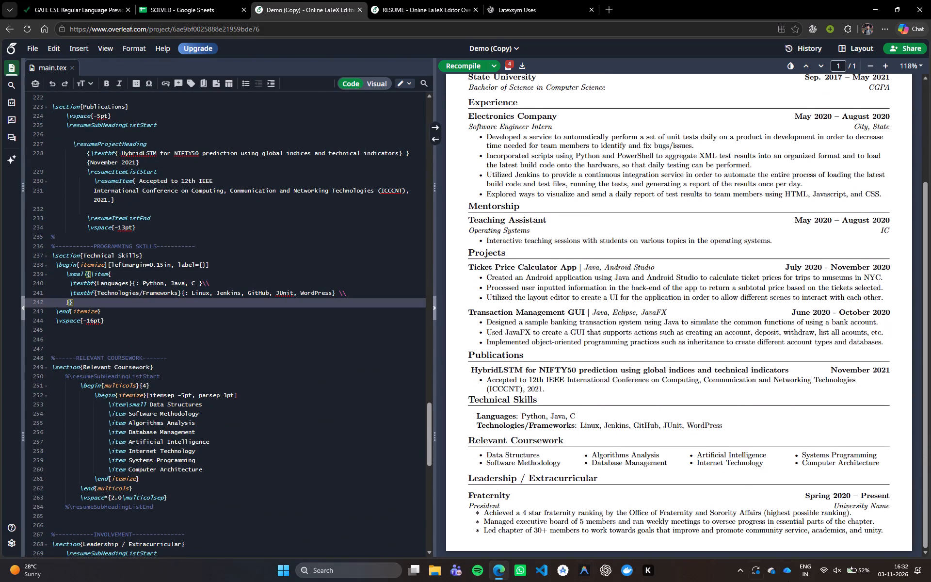
scroll(927, 262, down, 6)
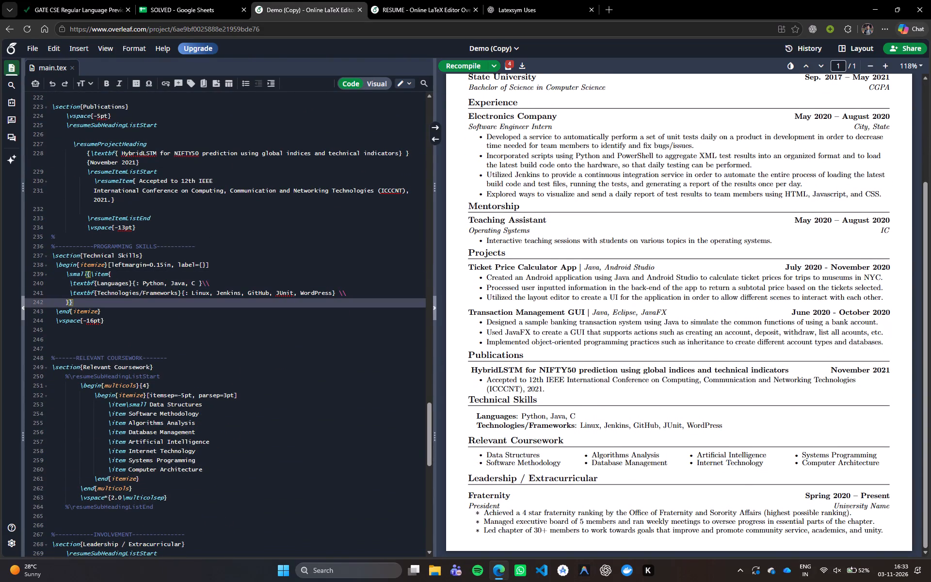
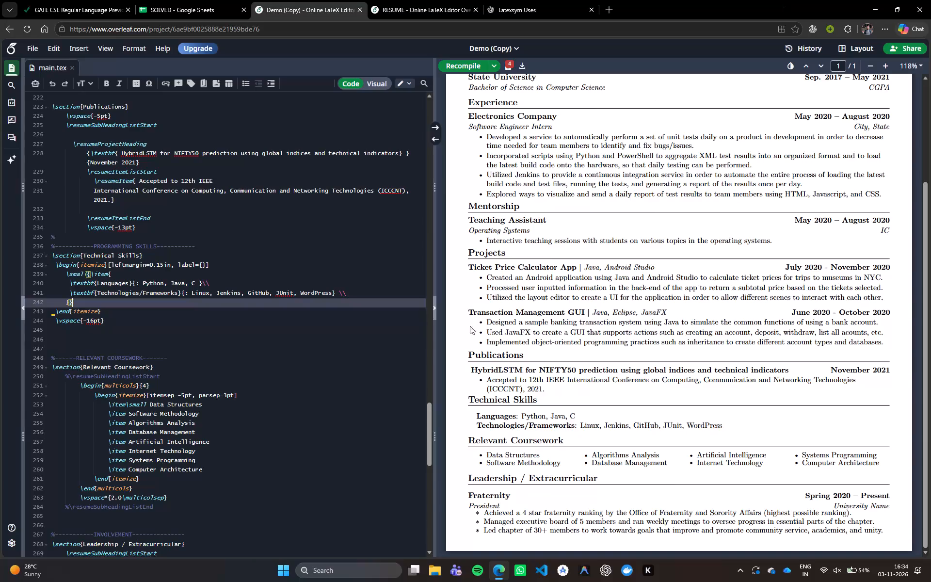
Review the code above Publications in main.tex up to the HEADING center block, comparing it with the top of the compiled resume.
scroll(525, 312, up, 7)
scroll(201, 319, up, 2)
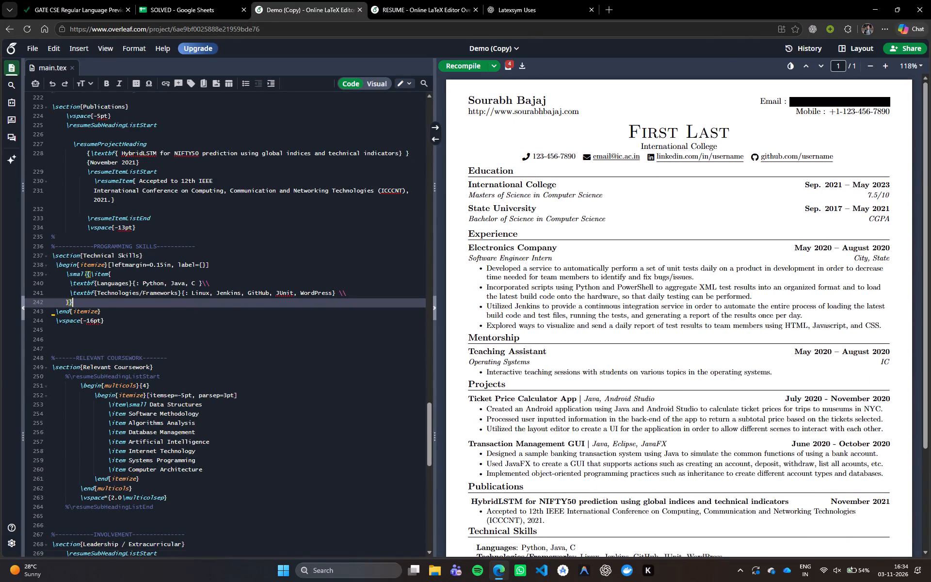
scroll(201, 319, up, 7)
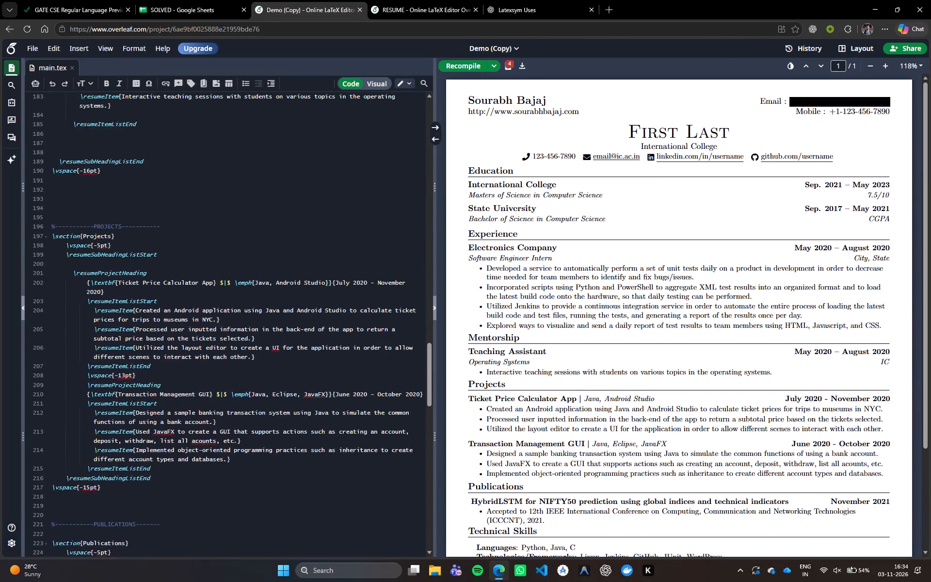
scroll(78, 249, up, 11)
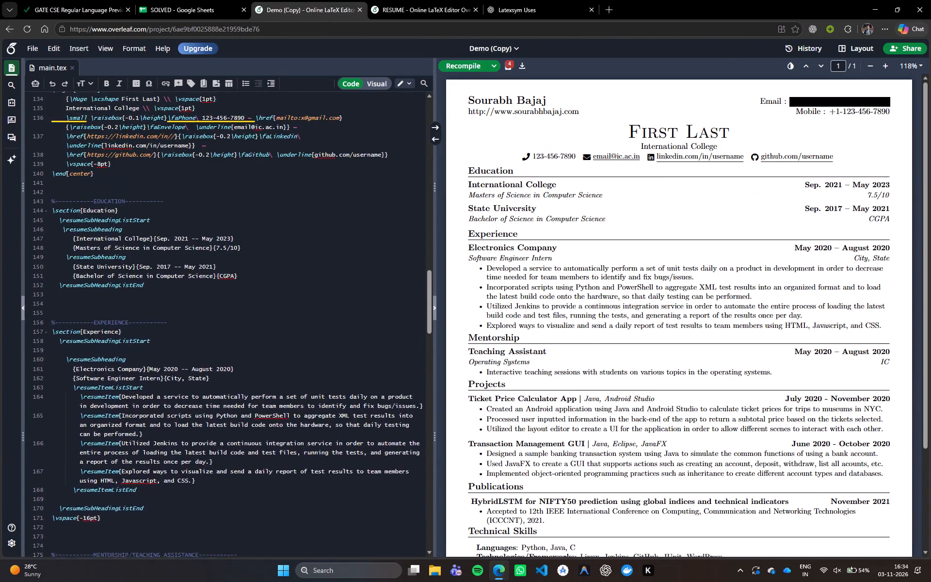
scroll(78, 251, up, 3)
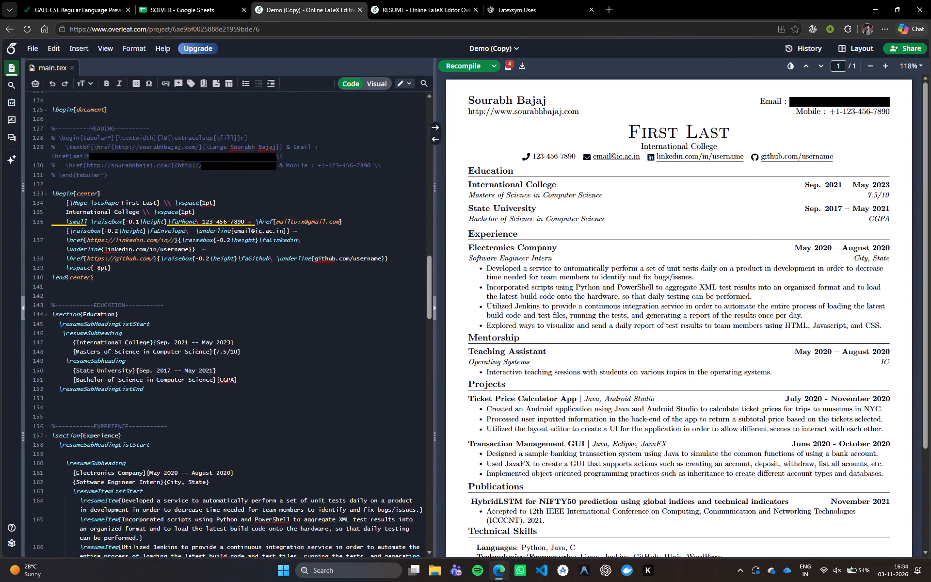
scroll(66, 263, up, 1)
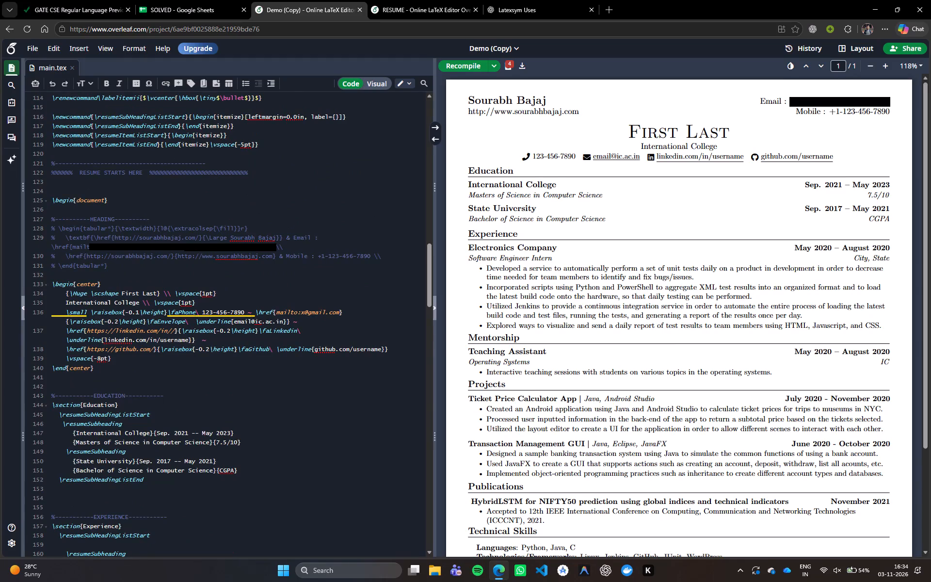
drag(55, 282, 107, 371)
click(107, 371)
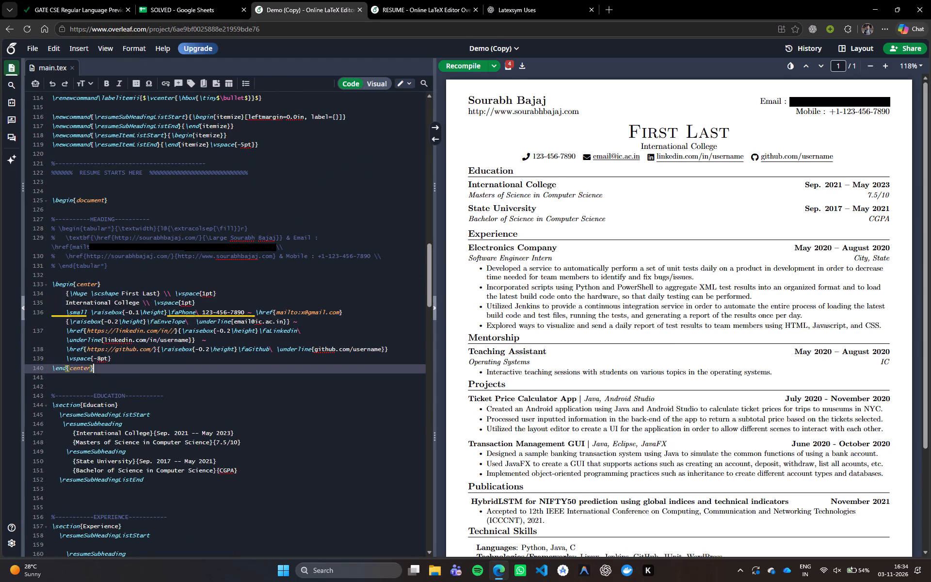
drag(107, 371, 55, 293)
click(55, 293)
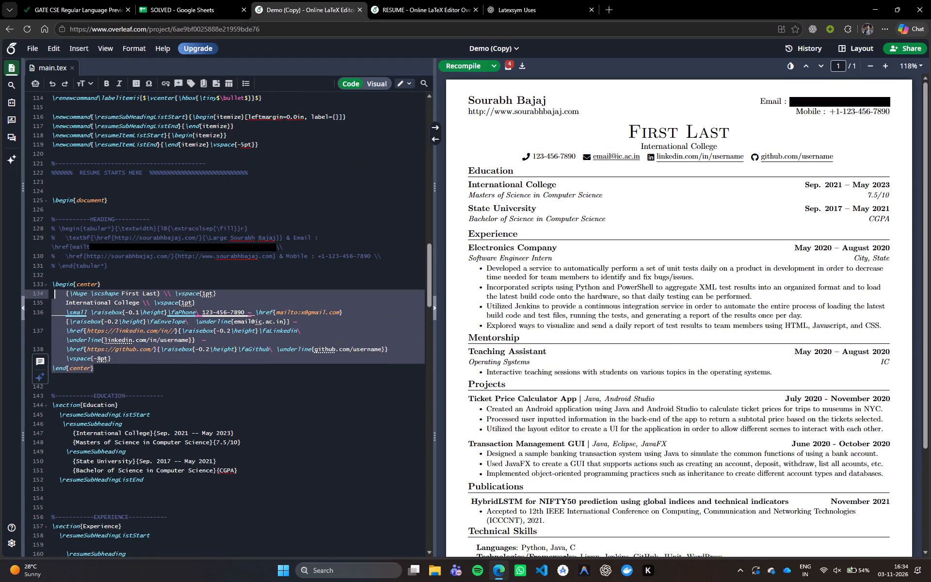
Examine the \resumeSubItem definition and the \labelitemi and \labelitemii bullet redefinitions in main.tex.
scroll(55, 295, up, 5)
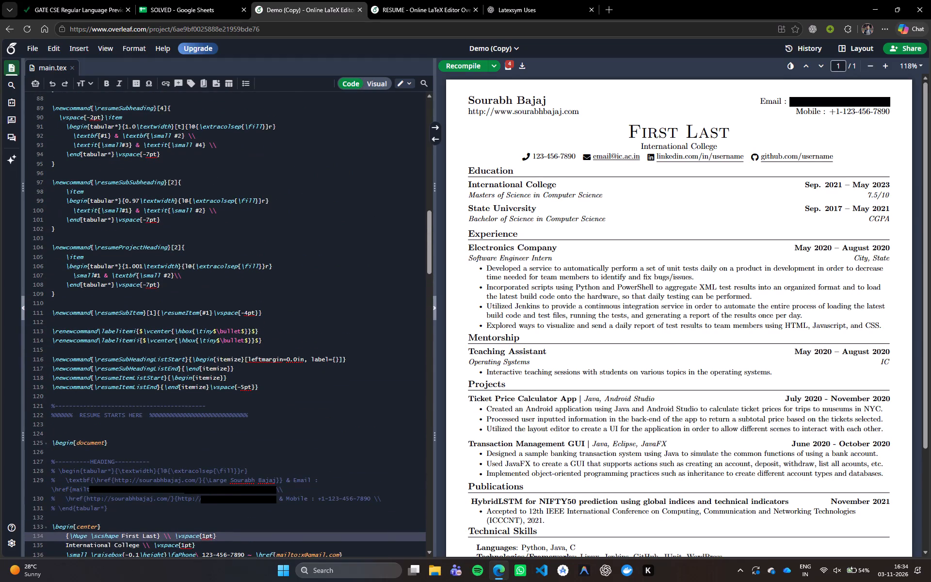
drag(97, 313, 293, 314)
click(293, 314)
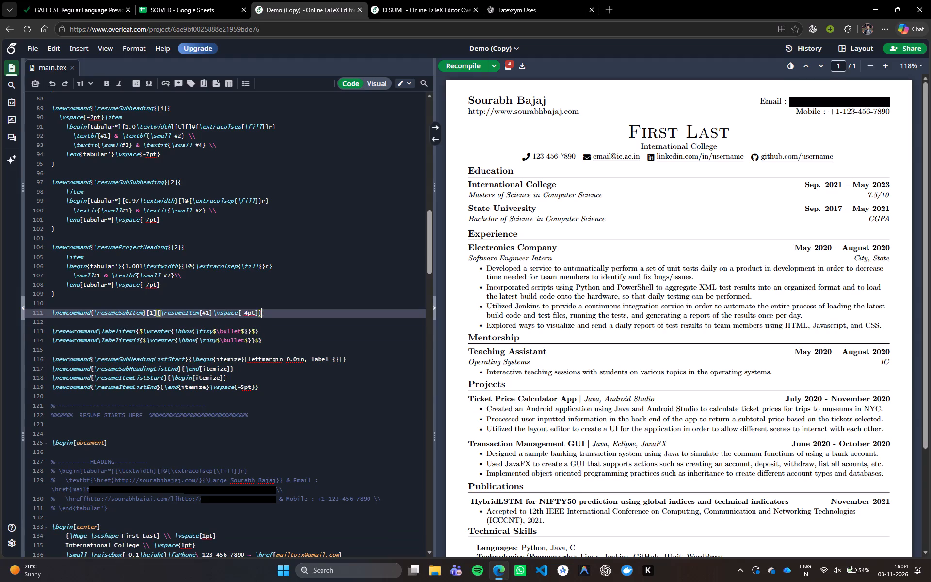
click(291, 328)
click(295, 341)
click(297, 348)
click(290, 342)
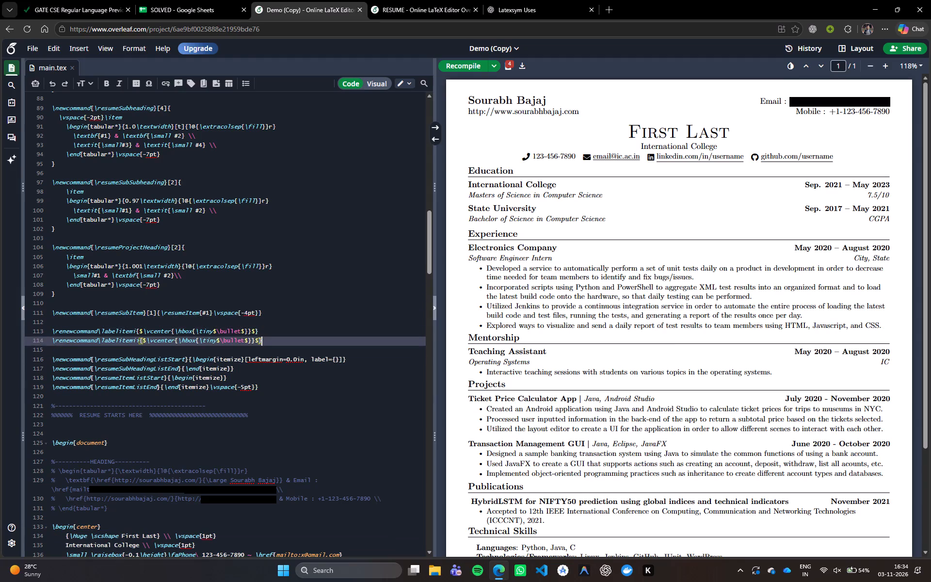
click(286, 336)
click(287, 346)
click(285, 344)
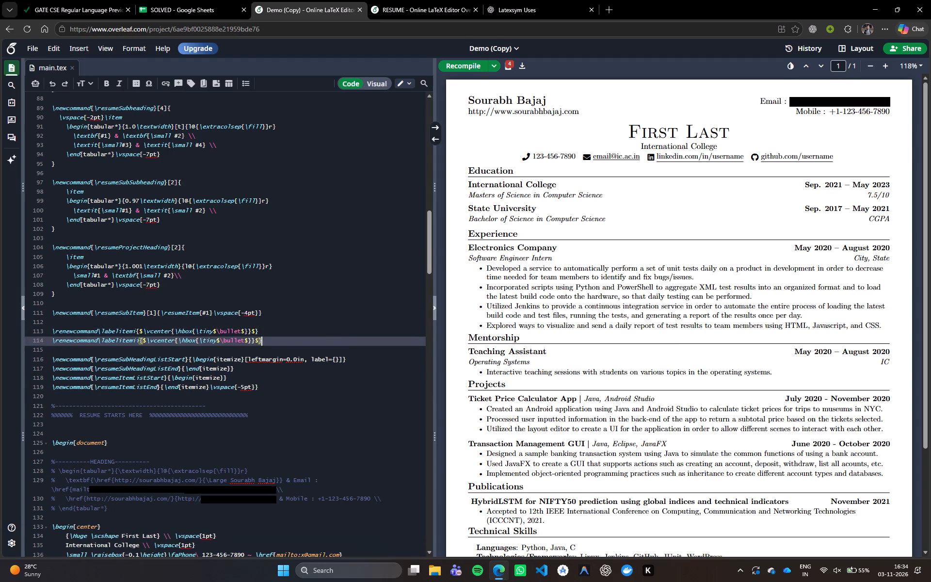
click(279, 333)
click(280, 342)
scroll(282, 344, down, 1)
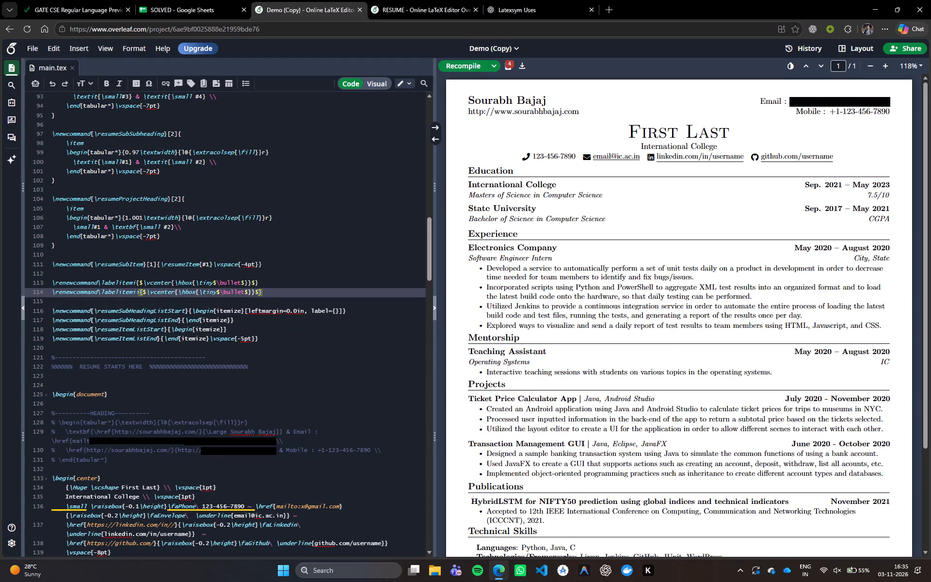
drag(140, 294, 282, 289)
click(282, 289)
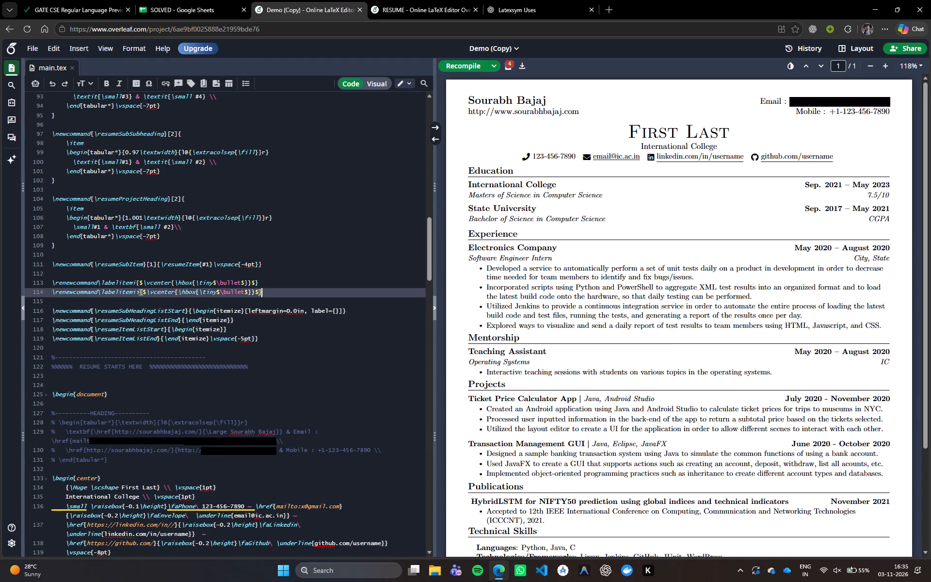
Examine how the Experience and Mentorship sections use \resumeSubheading and the \resumeItem entries.
scroll(282, 289, down, 4)
scroll(196, 377, down, 2)
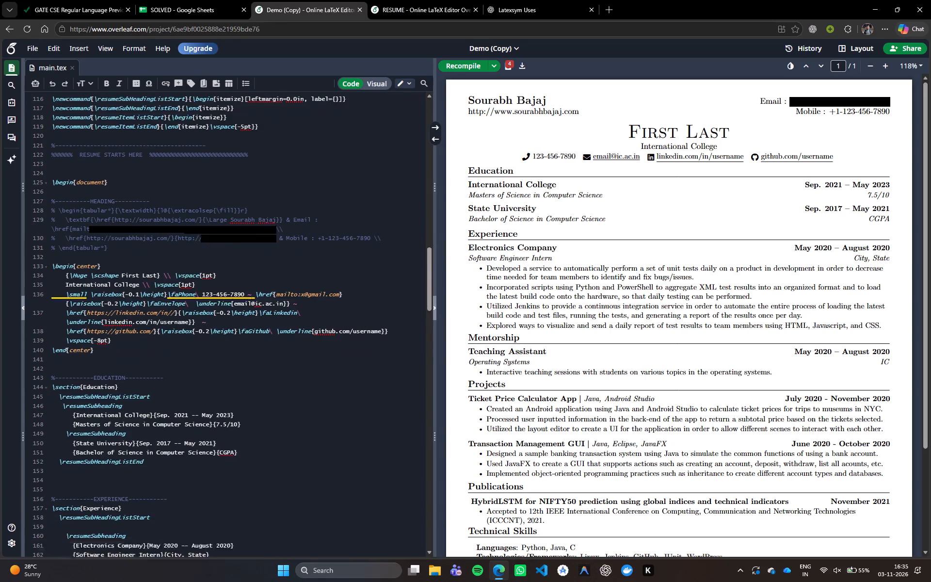
scroll(196, 378, down, 2)
drag(84, 400, 121, 400)
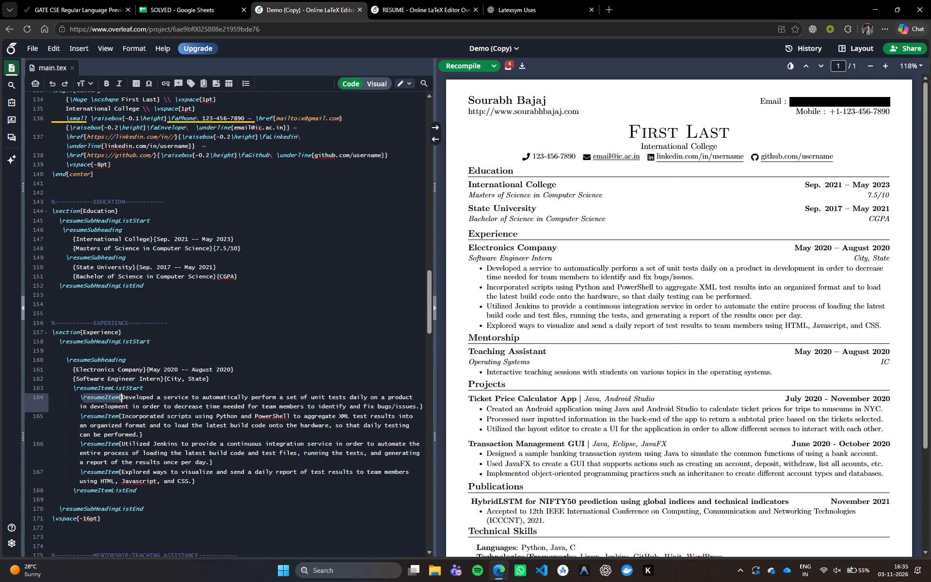
drag(121, 400, 144, 433)
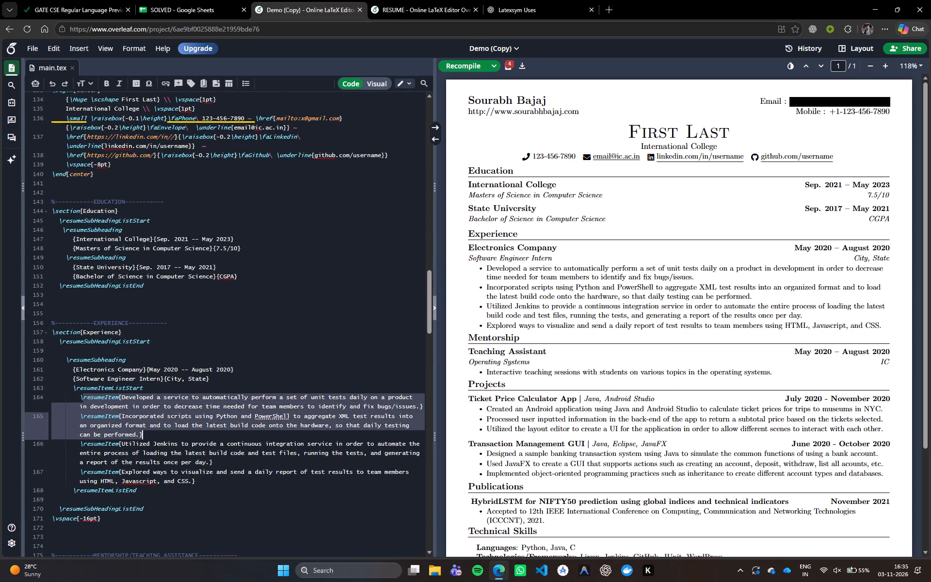
drag(144, 433, 147, 434)
click(147, 434)
scroll(147, 434, down, 4)
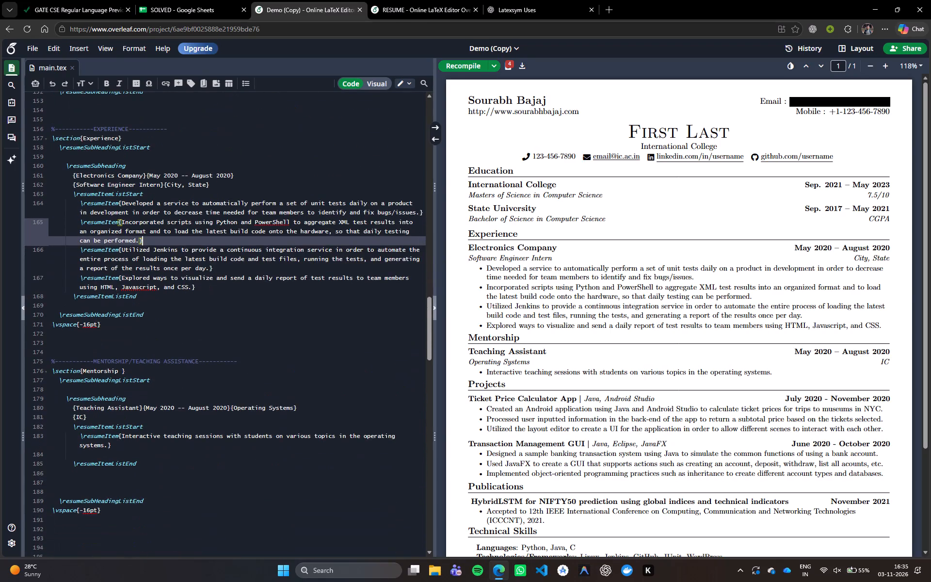
drag(72, 405, 90, 419)
click(90, 419)
click(126, 443)
click(133, 457)
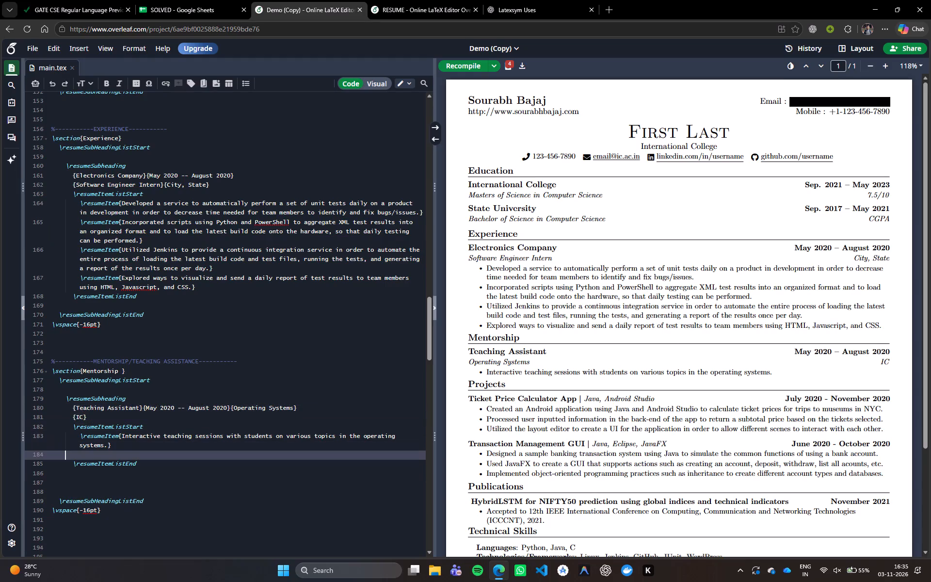
click(143, 461)
click(217, 472)
click(217, 479)
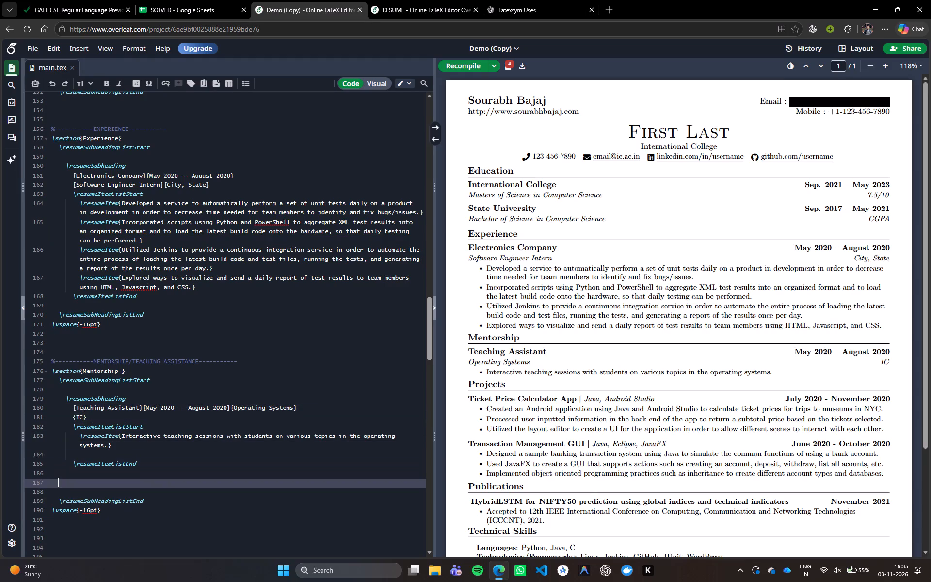
click(219, 486)
click(220, 486)
click(215, 487)
drag(204, 485, 196, 485)
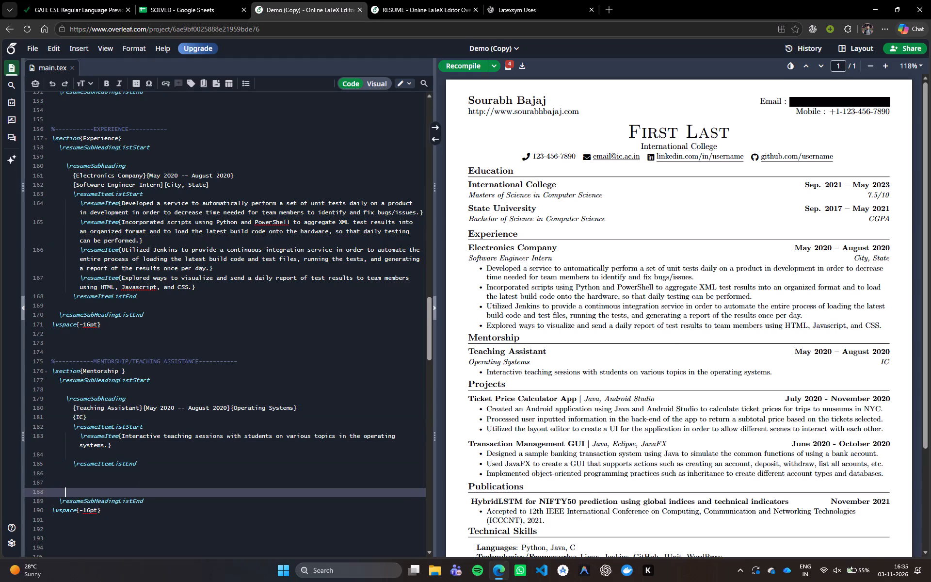
click(185, 487)
drag(70, 348, 116, 518)
click(116, 518)
Examine the custom command definitions in the preamble, especially the \classesList block.
scroll(112, 509, up, 11)
scroll(83, 464, up, 3)
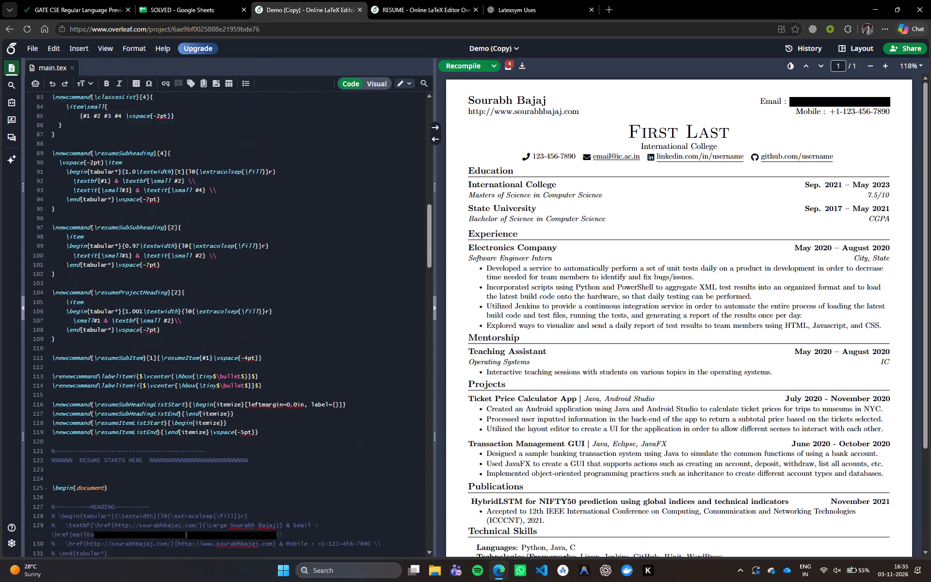
scroll(82, 463, up, 2)
drag(70, 388, 80, 434)
click(80, 434)
scroll(80, 434, up, 4)
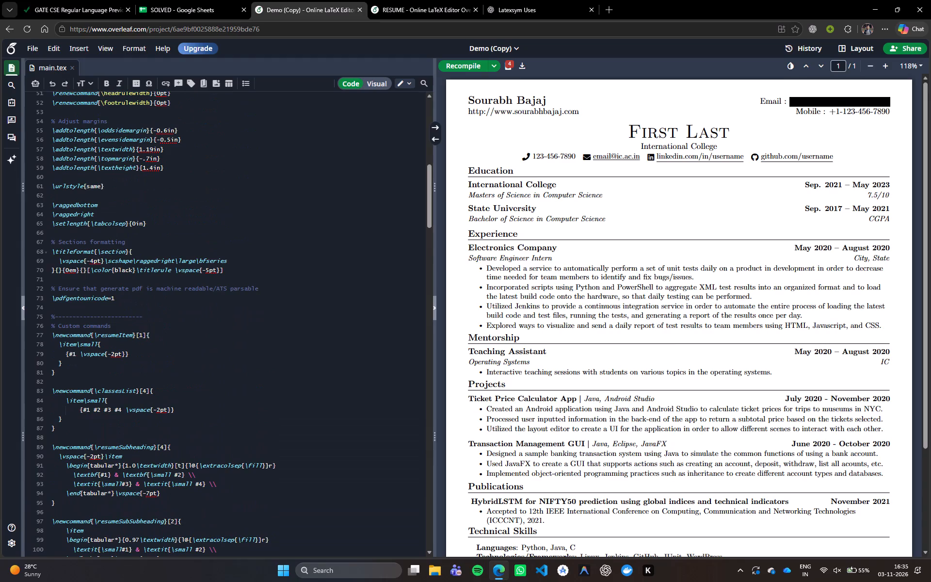
click(78, 422)
scroll(78, 422, up, 3)
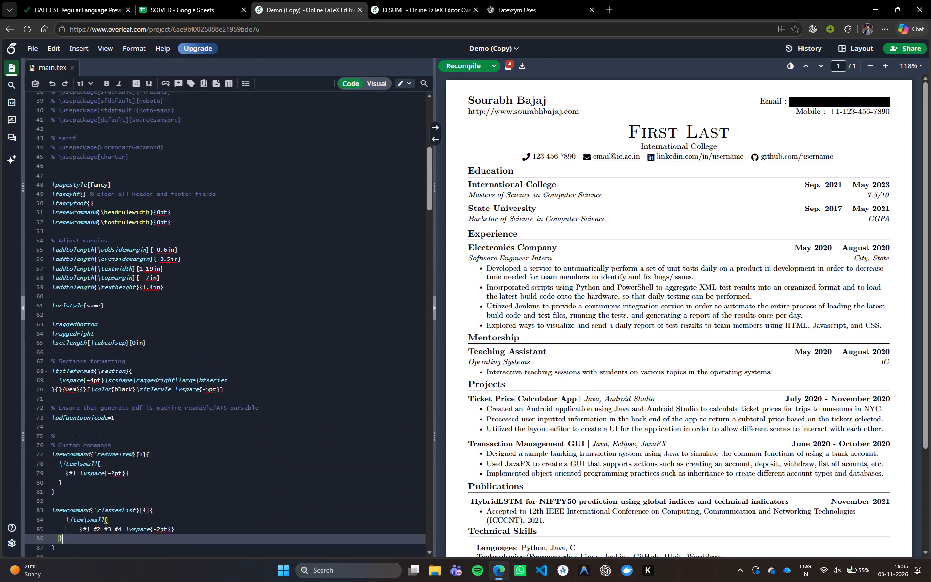
scroll(78, 422, down, 2)
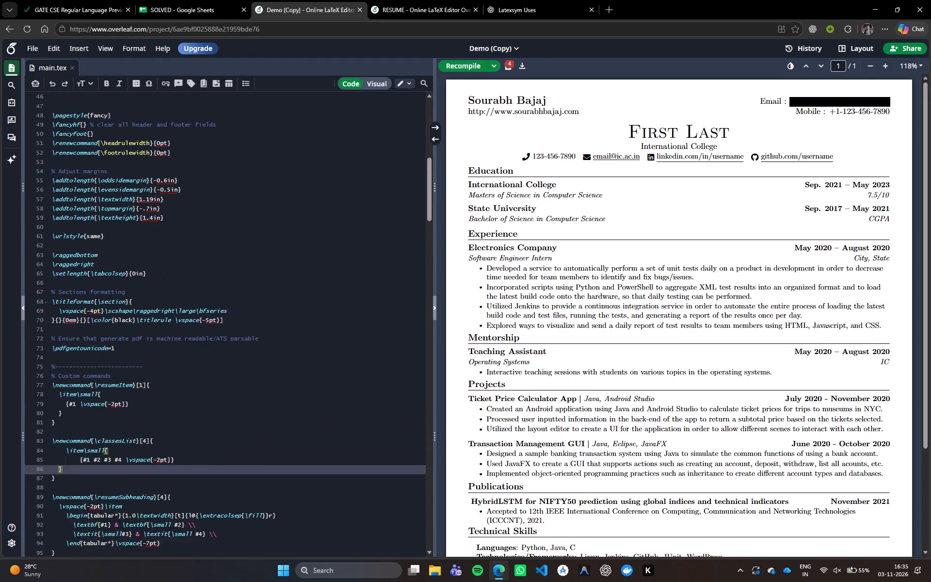
Examine the \pdfgentounicode=1 line and its comment on machine-readable, ATS-parsable output.
drag(52, 347, 108, 350)
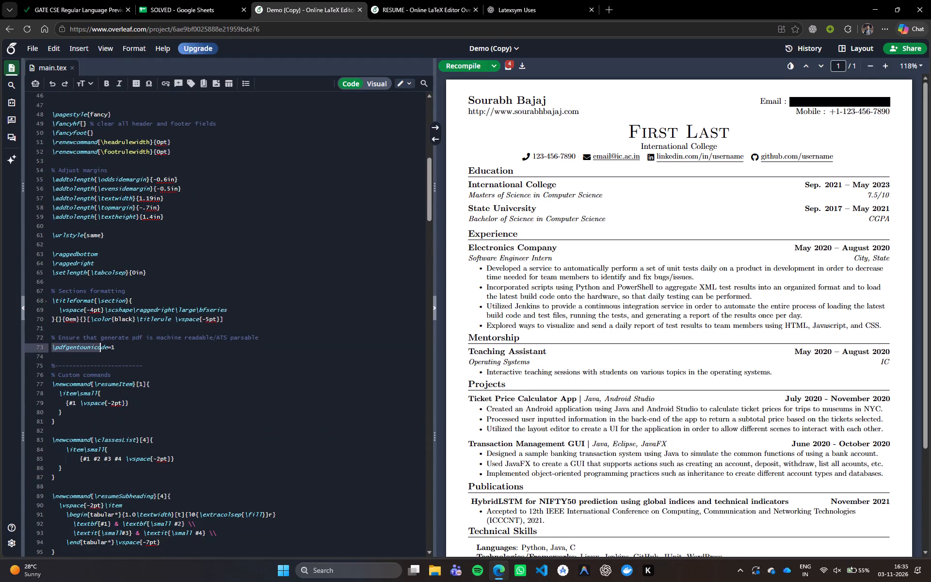
drag(108, 350, 131, 350)
click(131, 350)
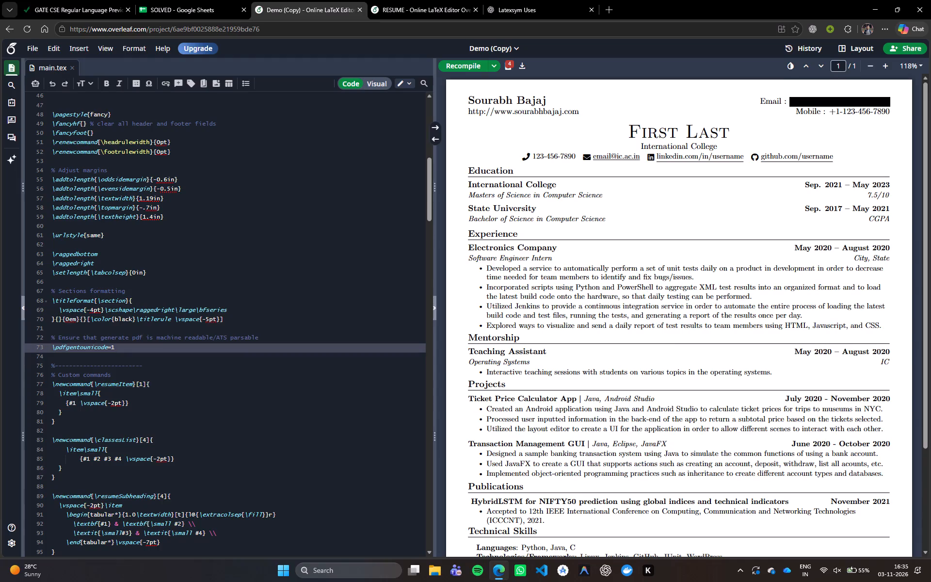
click(123, 348)
click(111, 342)
click(114, 336)
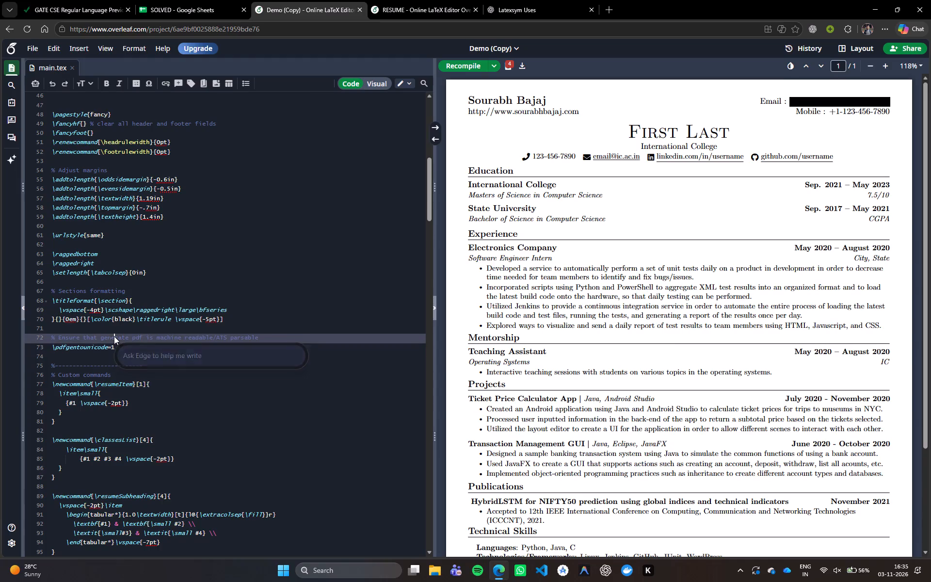
drag(129, 332, 144, 334)
click(145, 334)
click(143, 340)
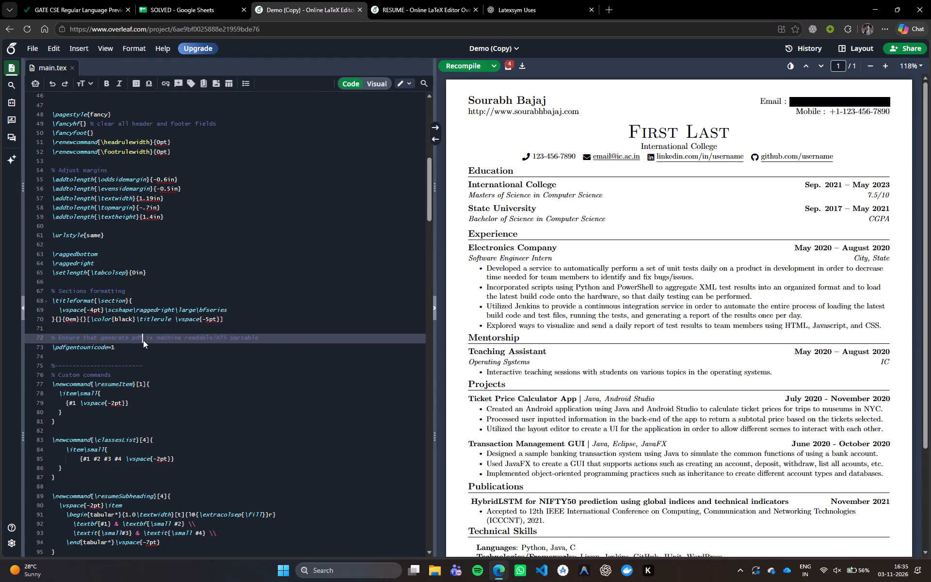
click(142, 344)
drag(124, 348, 64, 344)
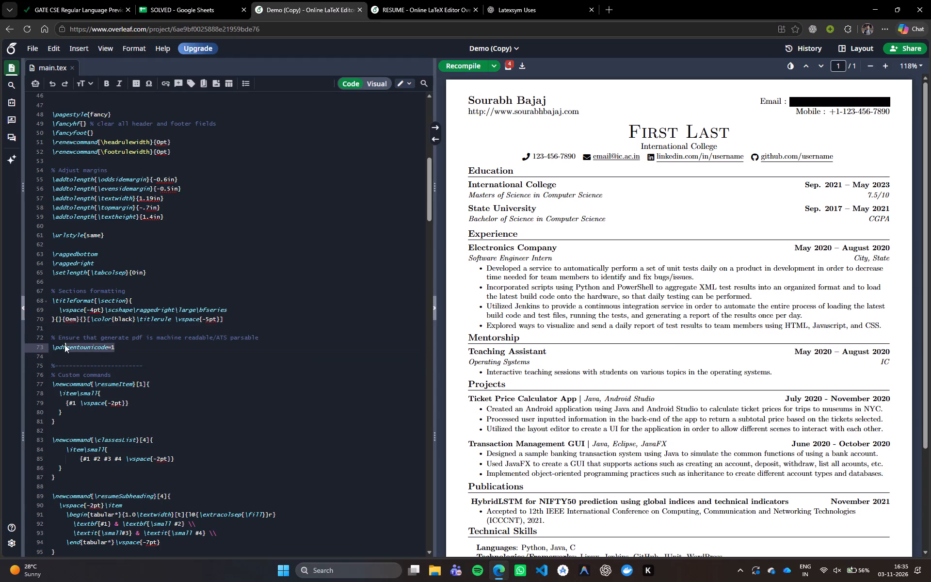
drag(64, 344, 40, 346)
click(74, 359)
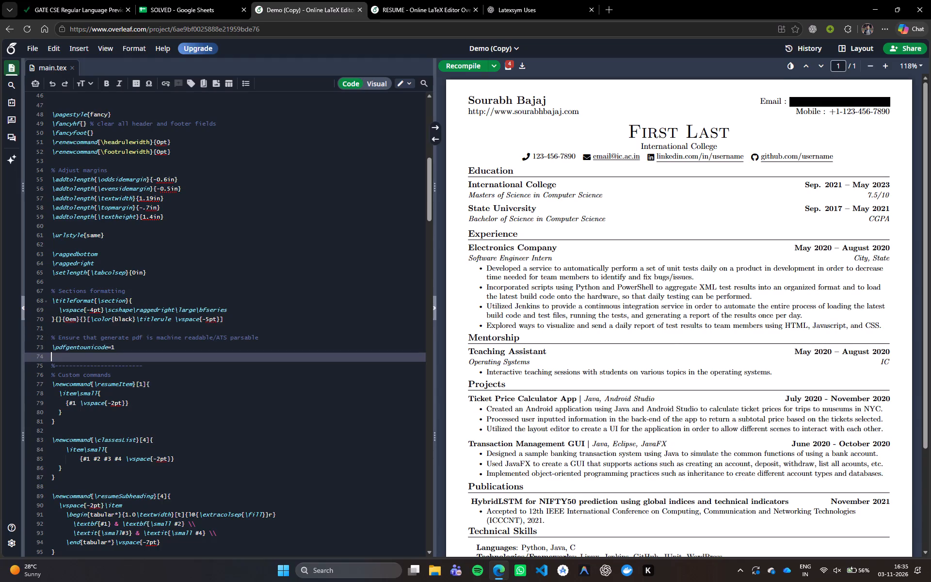
drag(53, 347, 68, 350)
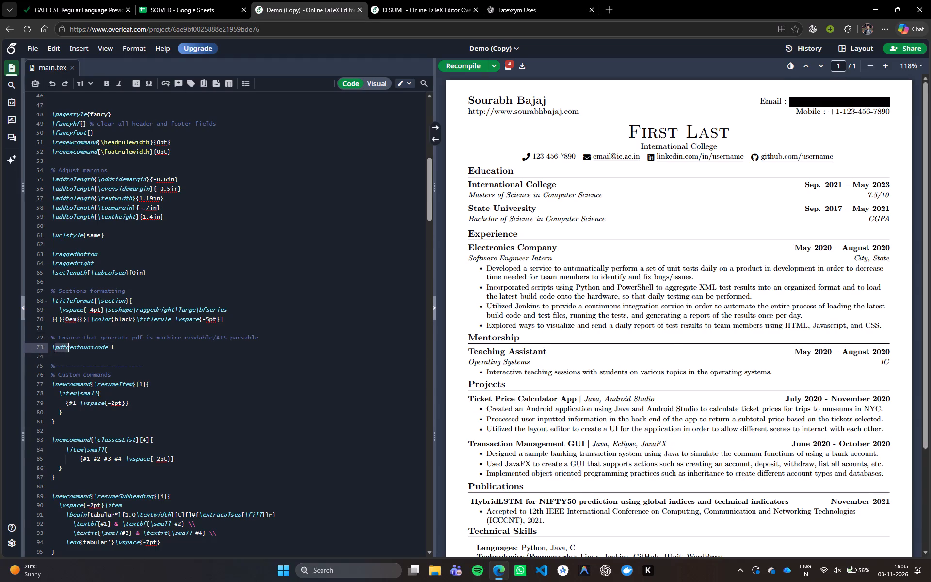
drag(68, 350, 79, 351)
click(79, 351)
click(76, 362)
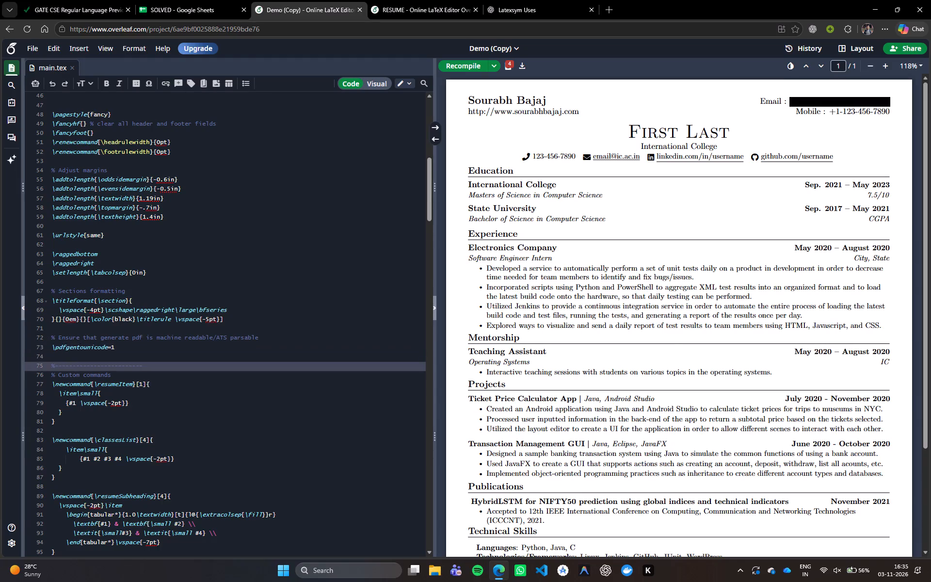
Examine the \resumeItem definition and the margin and section formatting code above it.
scroll(76, 362, down, 1)
drag(59, 338, 66, 379)
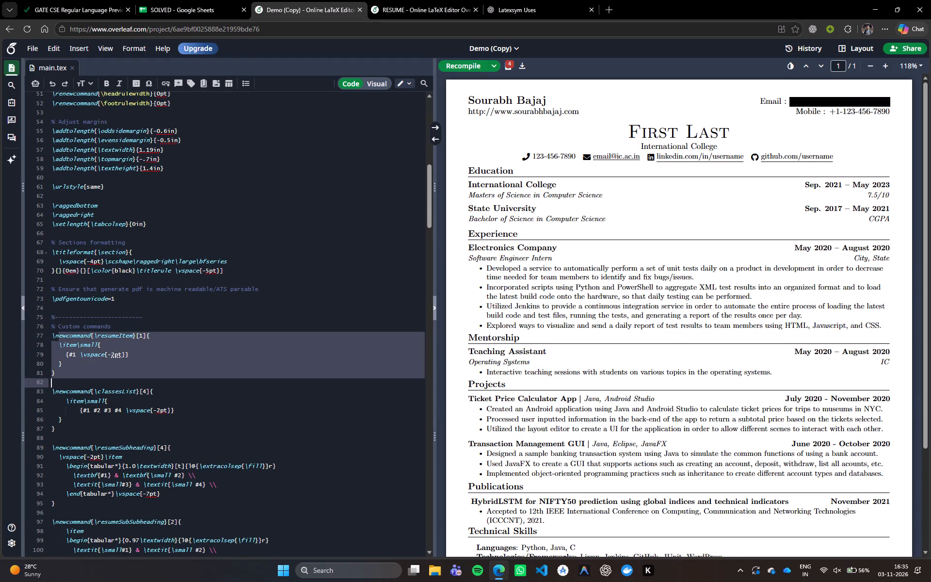
drag(66, 379, 67, 381)
click(67, 381)
scroll(67, 381, up, 3)
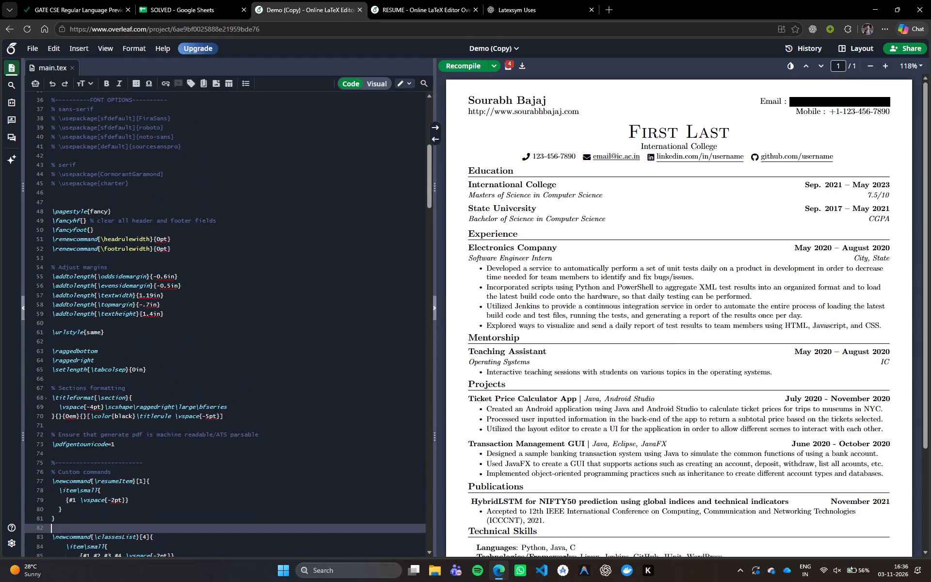
Copy the \pdfgentounicode=1 line from the Demo (Copy) preamble, leaving the line in place.
drag(53, 331, 59, 333)
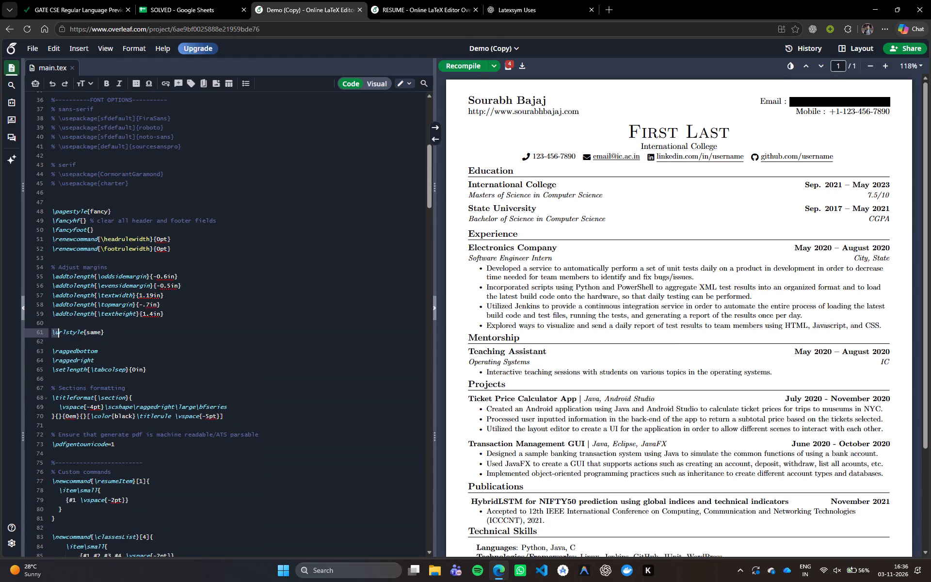
drag(59, 333, 110, 334)
click(110, 334)
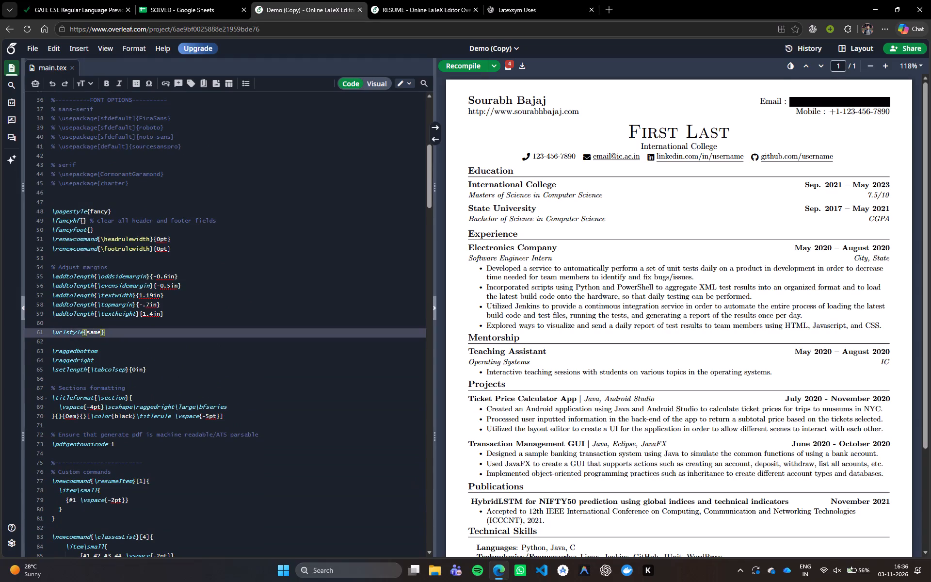
drag(121, 444, 43, 444)
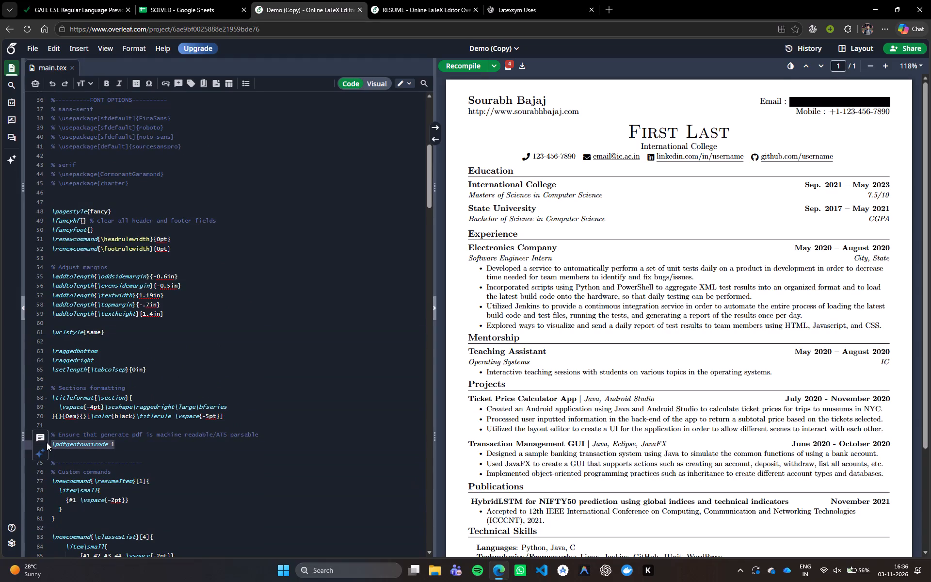
key(ctrl+x)
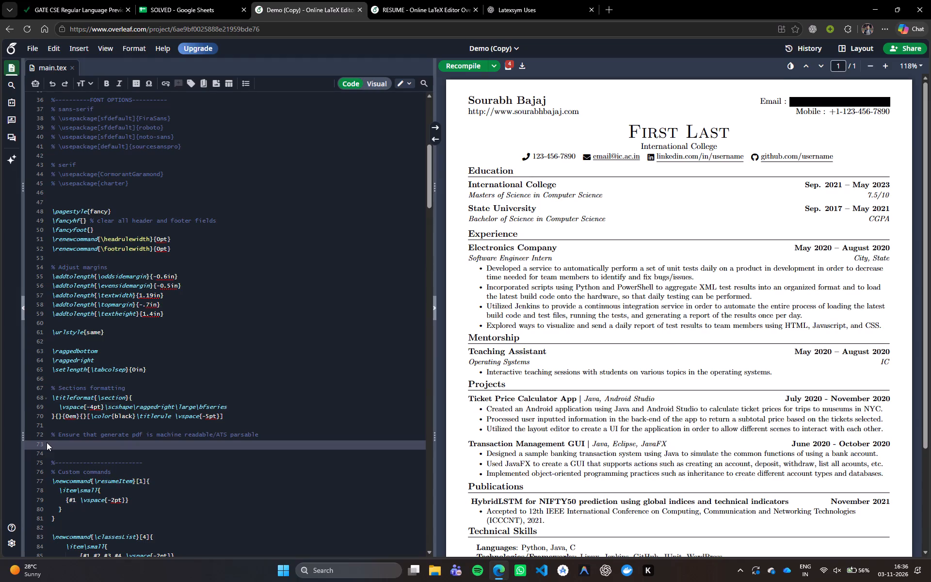
key(ctrl+v)
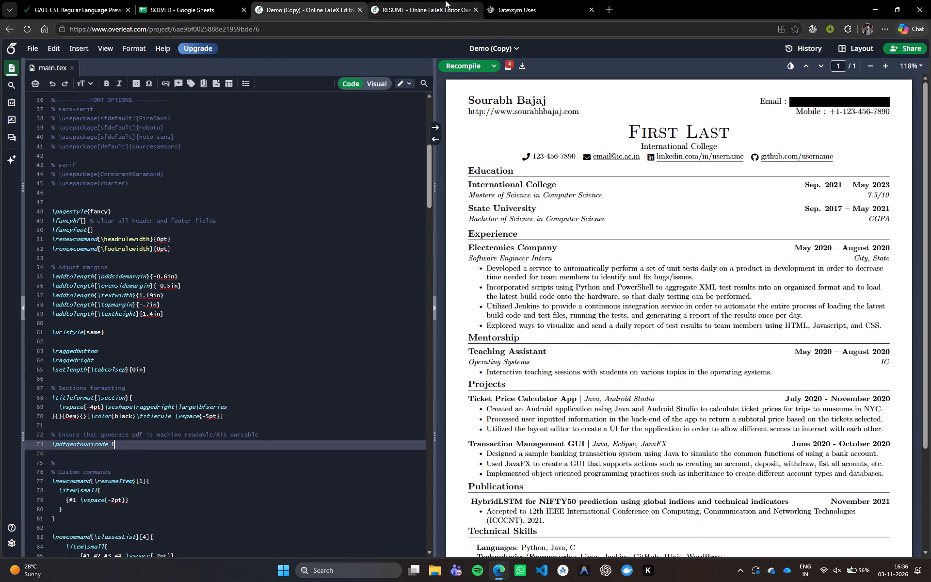
In the RESUME project, delete the commented-out latexsym line and the fullpage package line from the preamble.
click(450, 0)
click(153, 136)
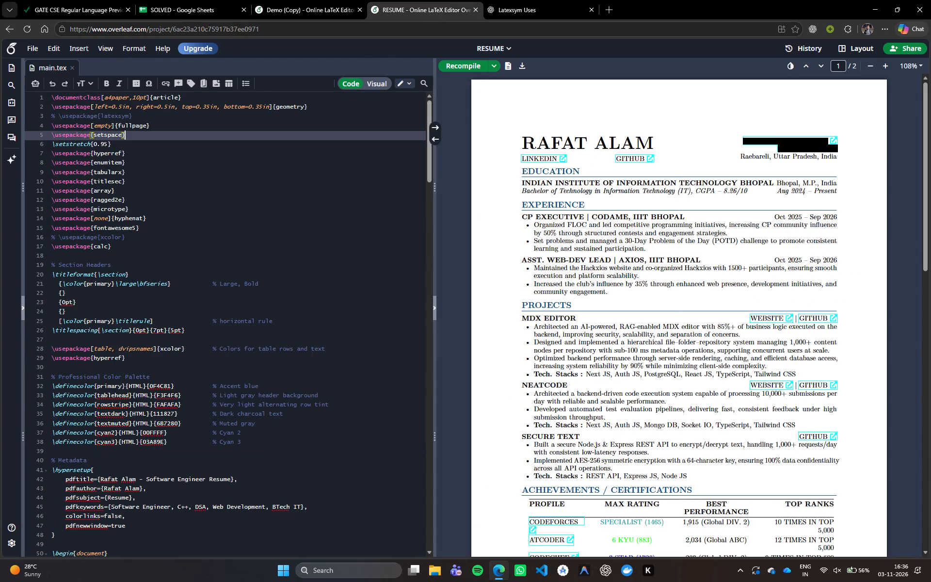
click(156, 128)
drag(157, 127, 162, 119)
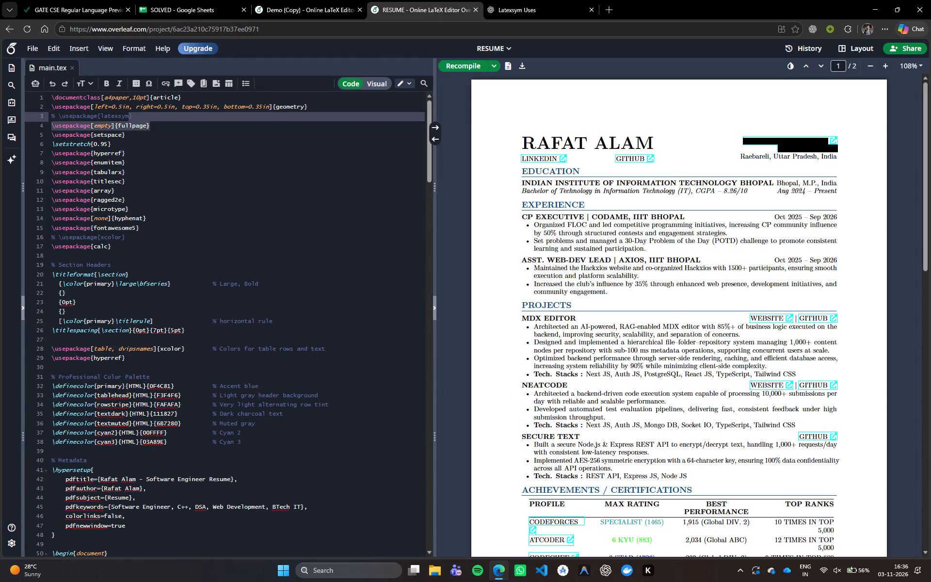
drag(162, 119, 44, 113)
key(BackSpace)
key(BackSpace)
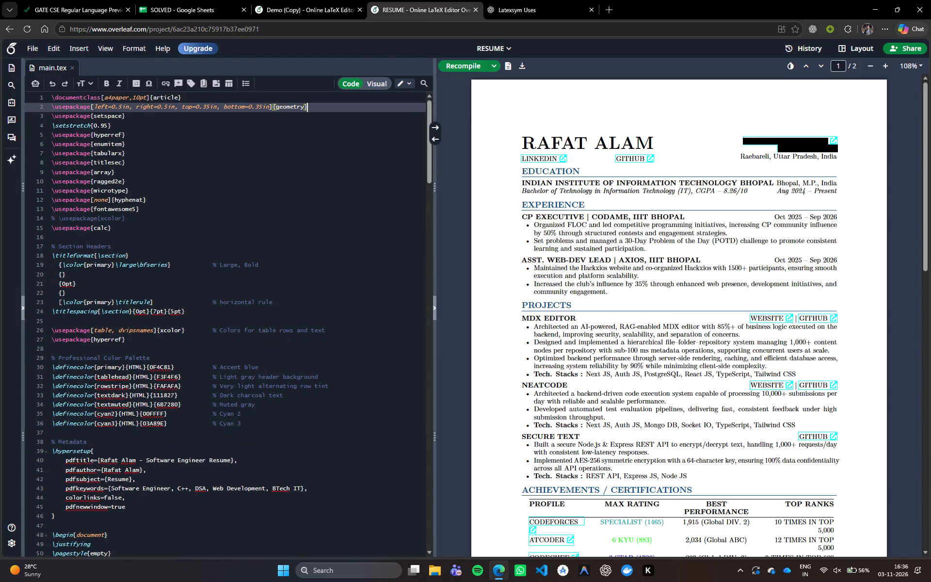
Insert the copied \pdfgentounicode=1 line between the calc package and the Section Headers comment, with a blank line above and below.
click(171, 145)
scroll(169, 266, down, 2)
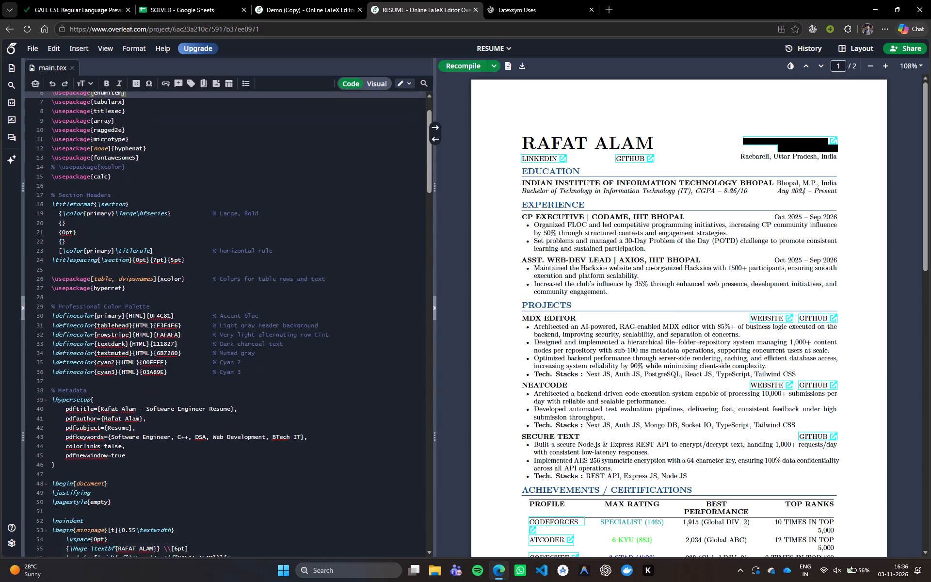
scroll(162, 299, down, 6)
scroll(161, 301, up, 8)
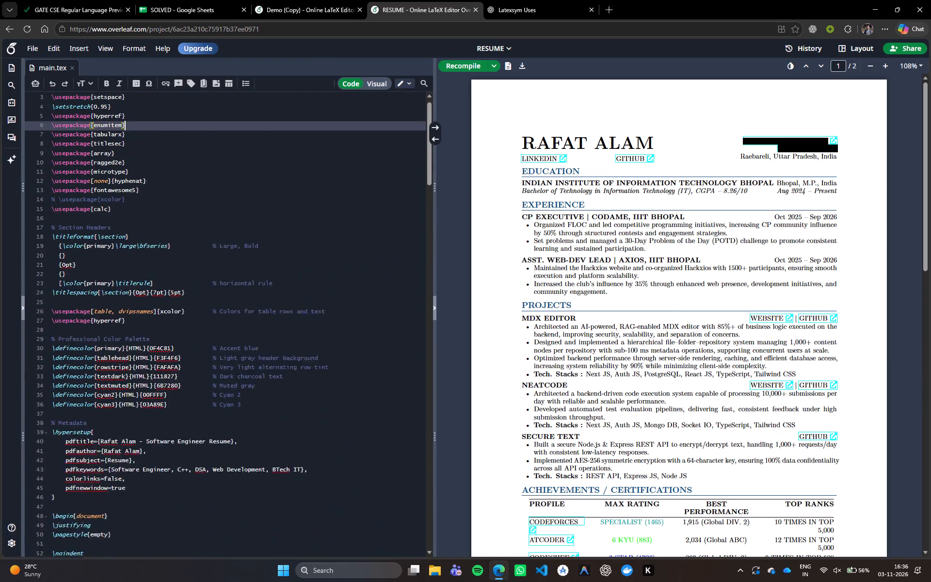
click(129, 243)
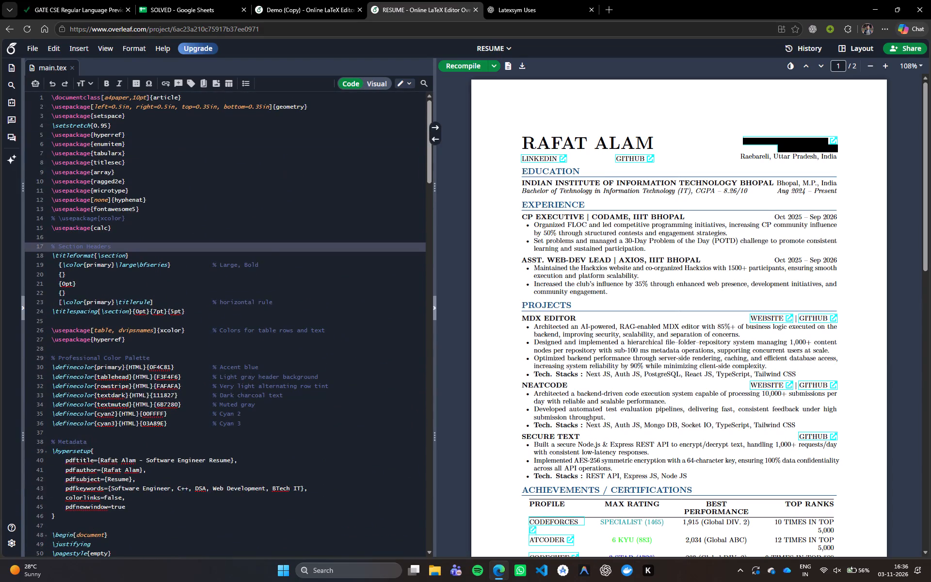
click(129, 235)
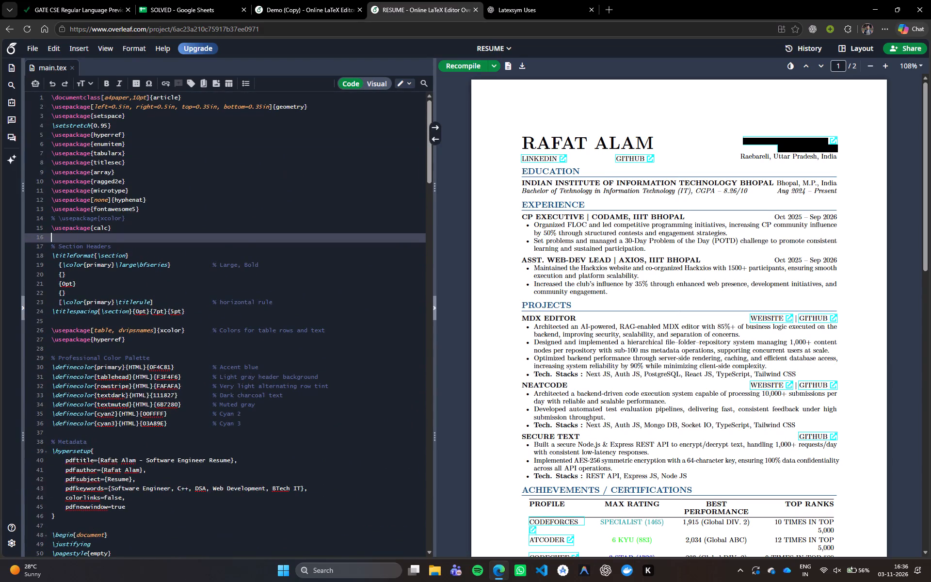
key(ctrl+v)
key(Return)
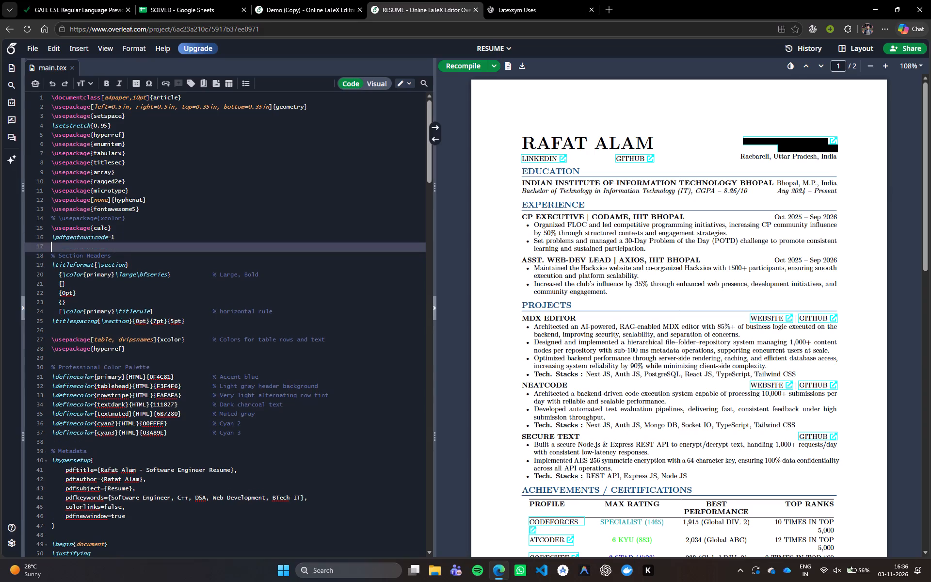
key(Up)
key(Return)
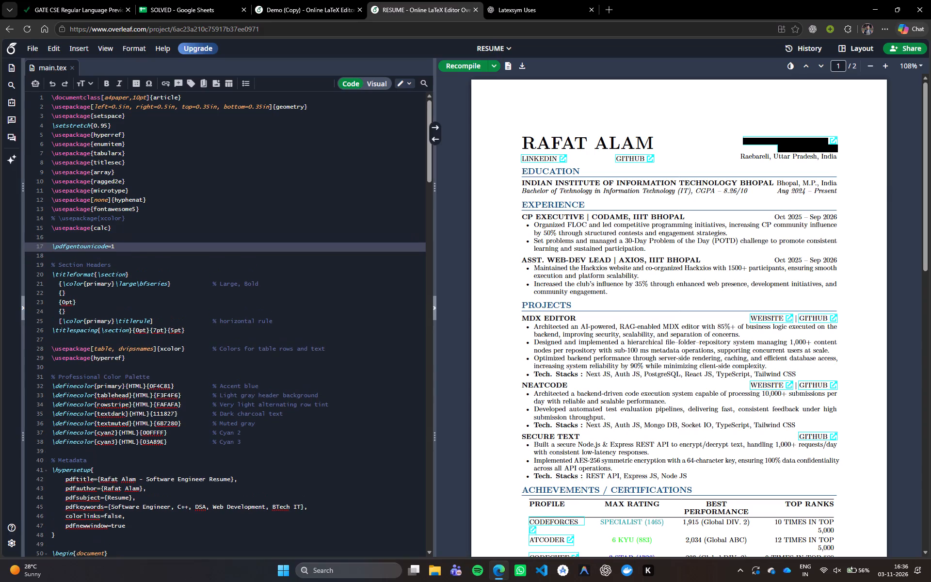
click(136, 244)
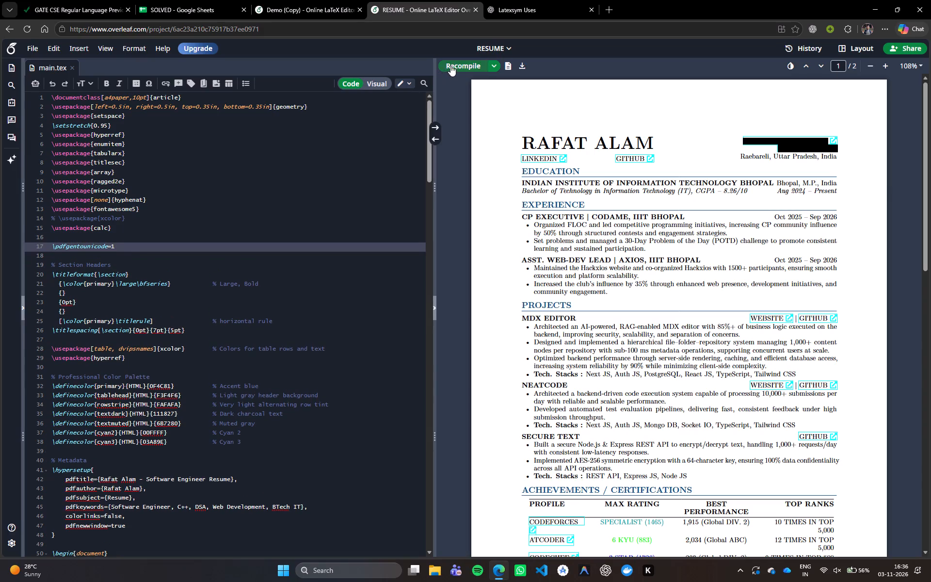
Recompile the RESUME project with the edited preamble.
click(451, 65)
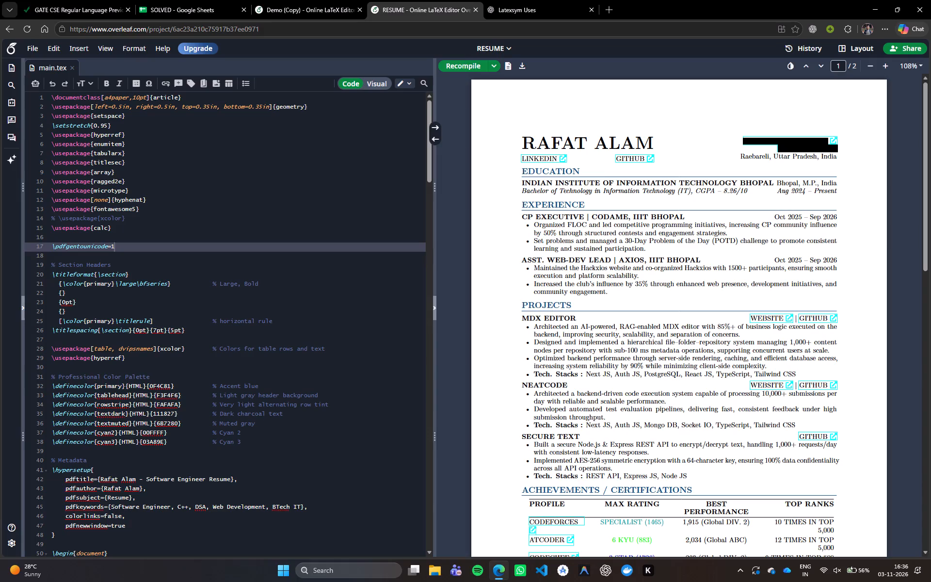
scroll(649, 281, down, 9)
scroll(649, 281, up, 5)
scroll(649, 281, down, 1)
scroll(649, 281, up, 2)
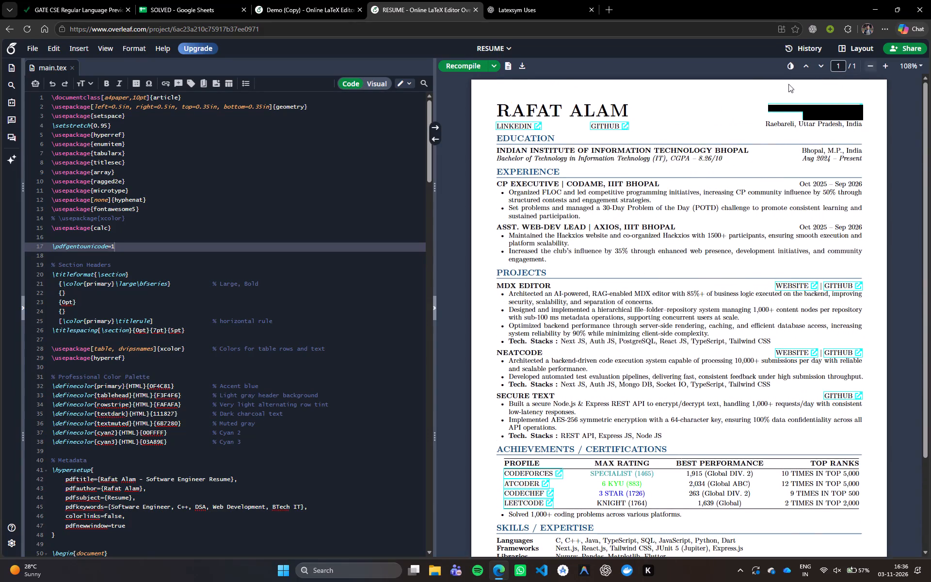
Download the compiled resume as a PDF and open the downloaded file.
click(521, 70)
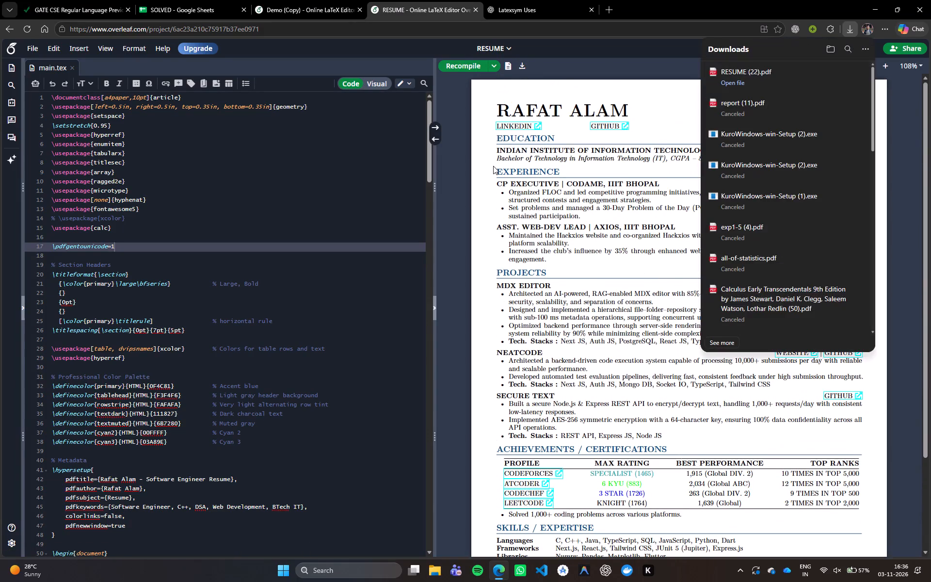
click(734, 86)
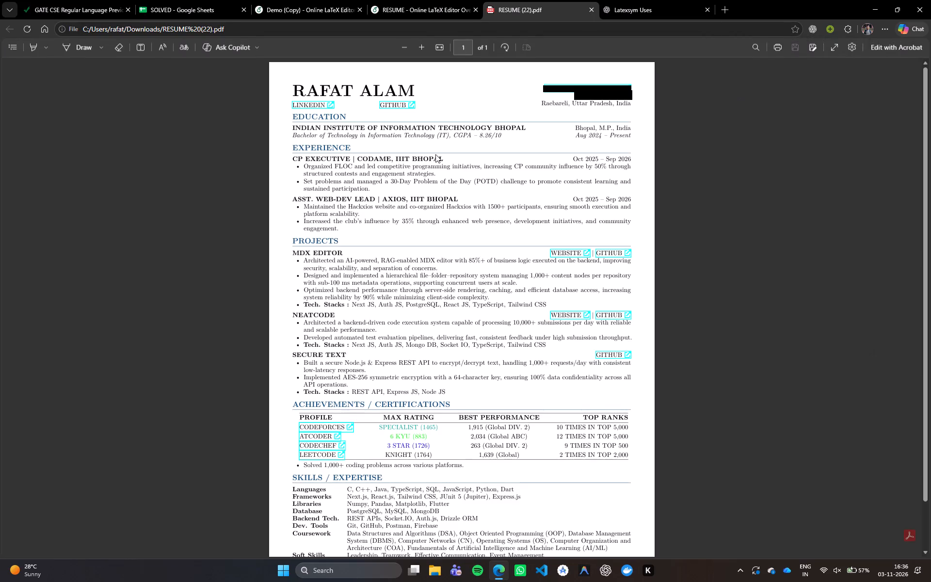
Check that the downloaded resume's text is selectable from the name heading through the Skills / Expertise section.
drag(290, 83, 360, 275)
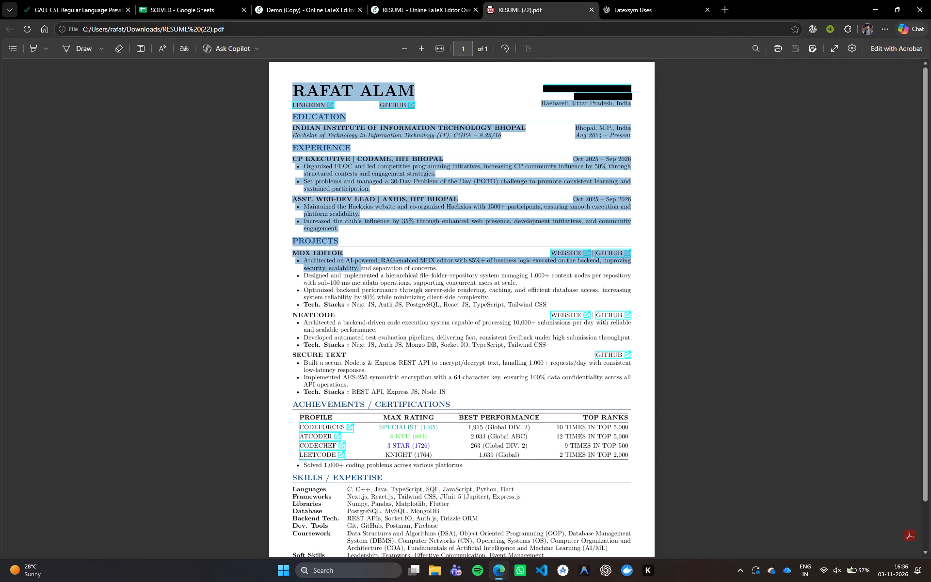
drag(360, 275, 531, 508)
scroll(417, 518, down, 3)
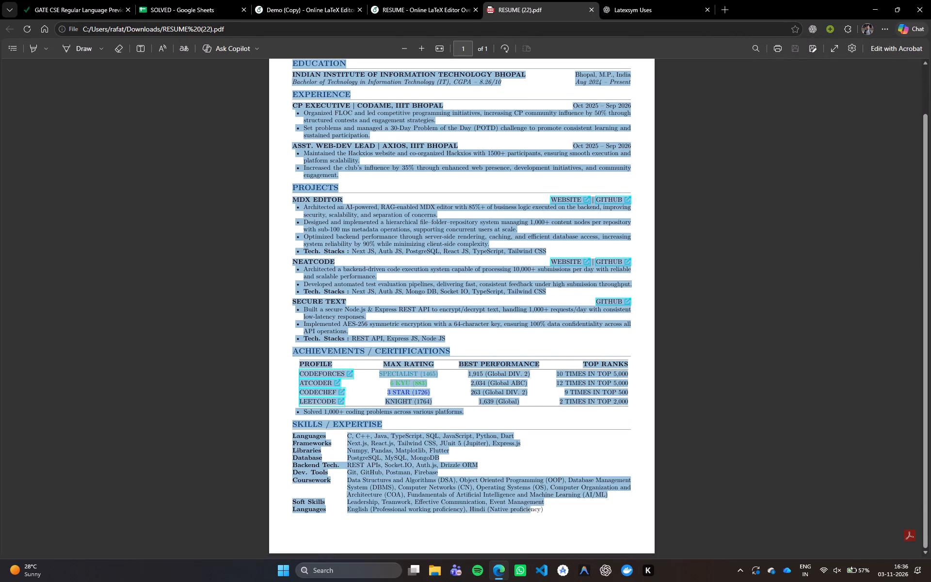
drag(531, 508, 547, 510)
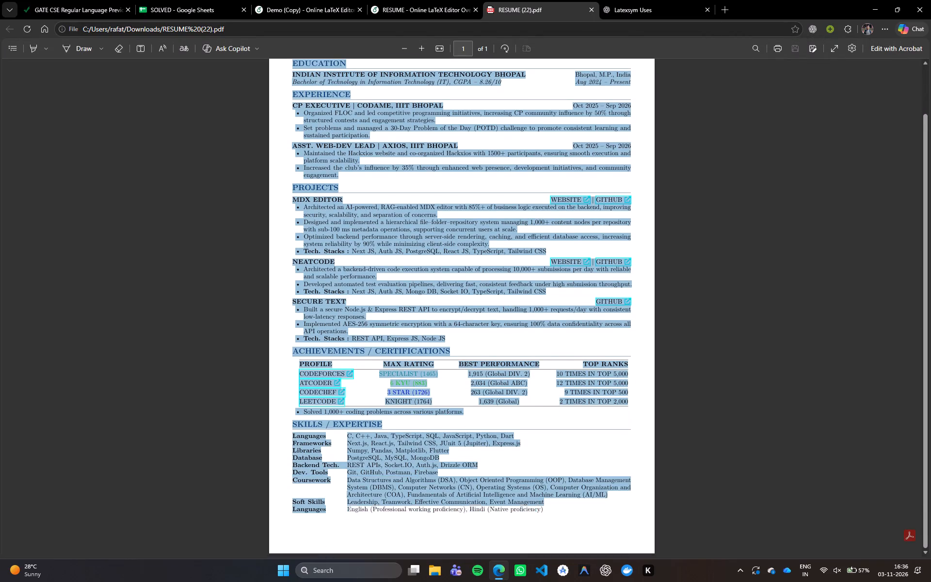
drag(547, 510, 553, 513)
scroll(501, 430, up, 7)
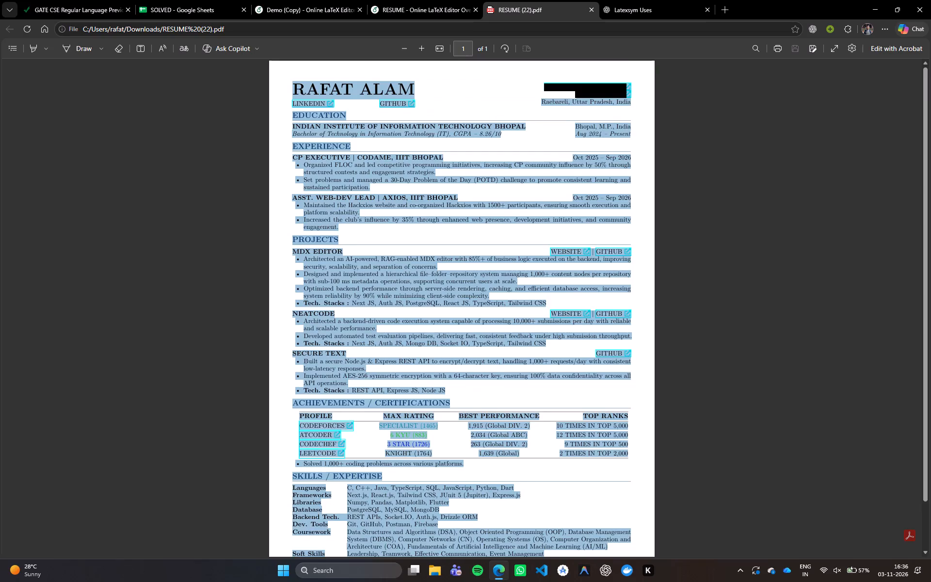
click(406, 318)
Back in the RESUME project, delete the commented-out xcolor package line between fontawesome5 and calc.
click(468, 0)
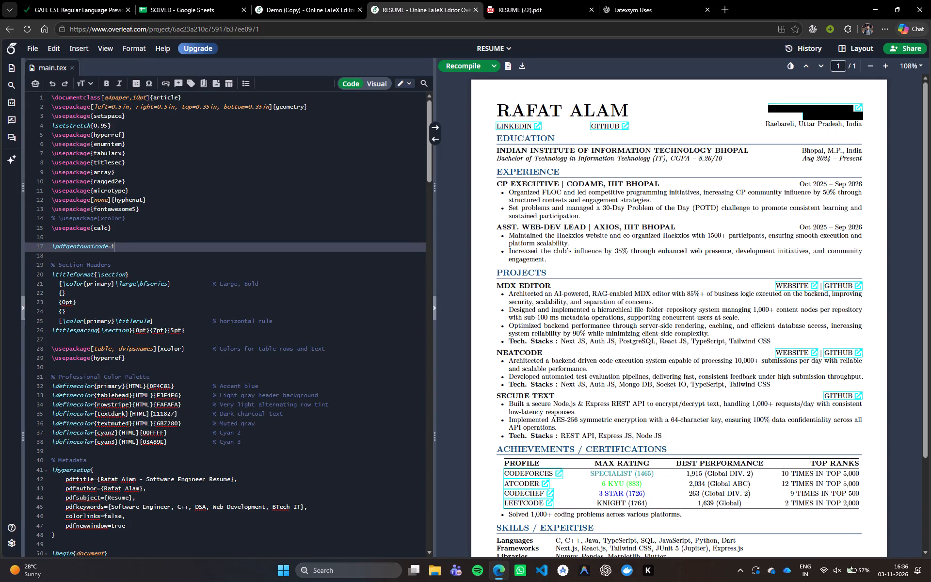
click(117, 243)
click(113, 238)
click(112, 222)
click(116, 227)
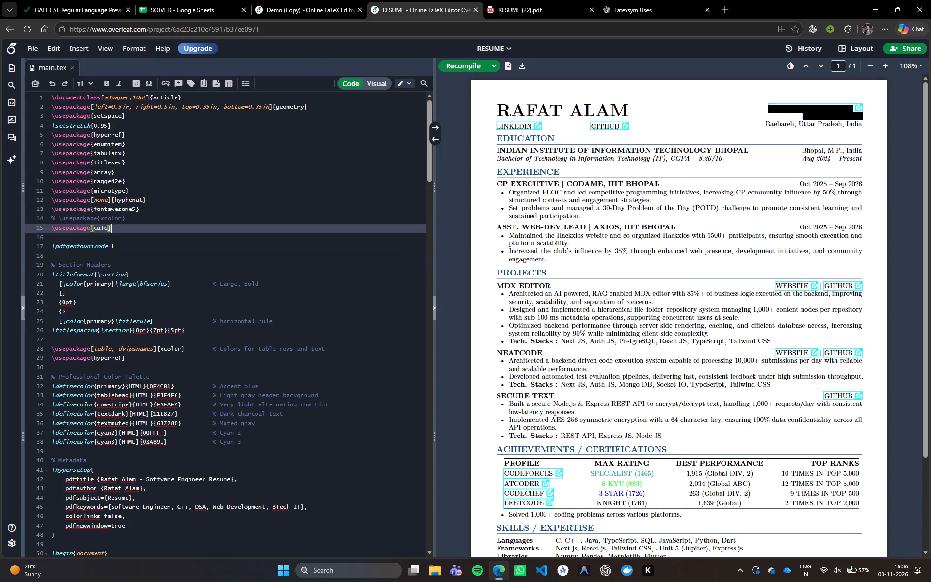
click(131, 220)
drag(140, 220, 154, 211)
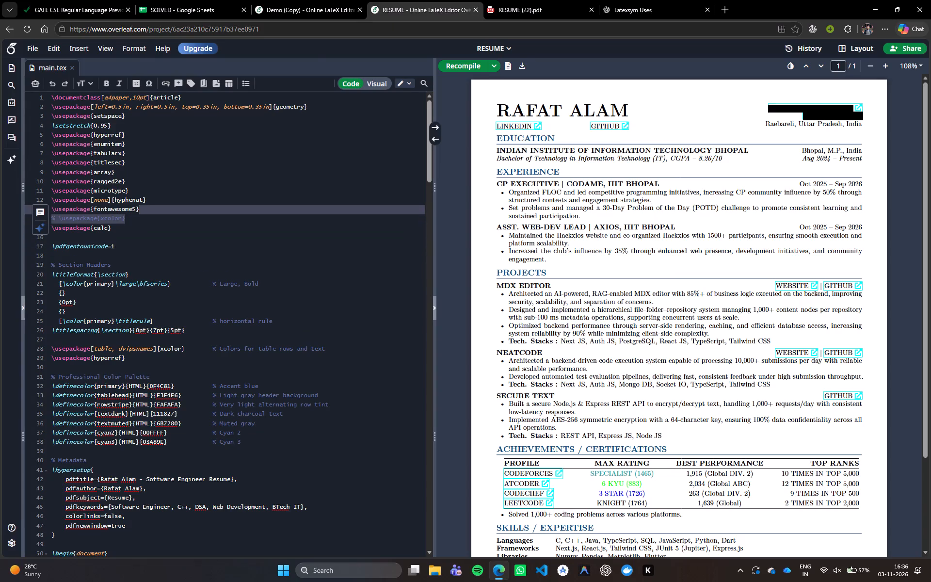
key(BackSpace)
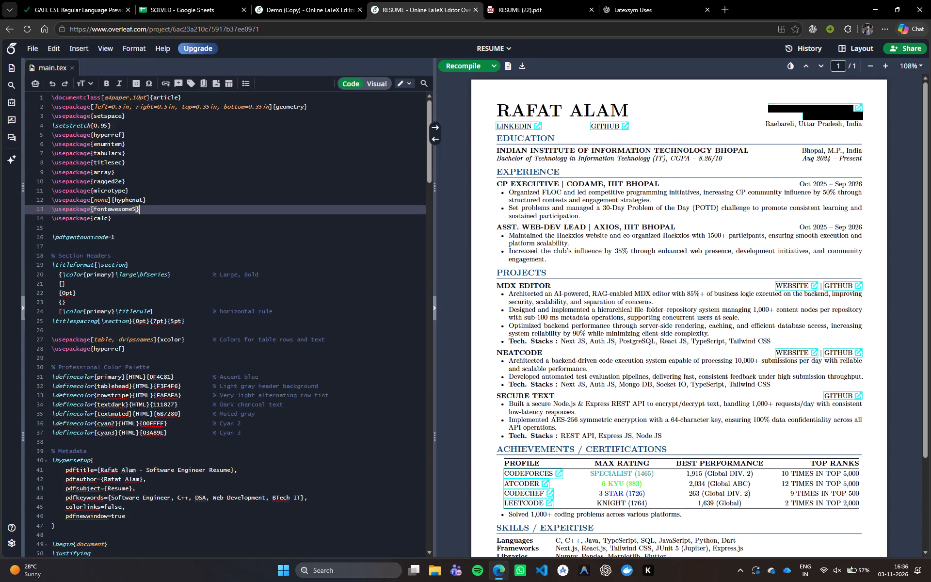
click(168, 230)
click(166, 200)
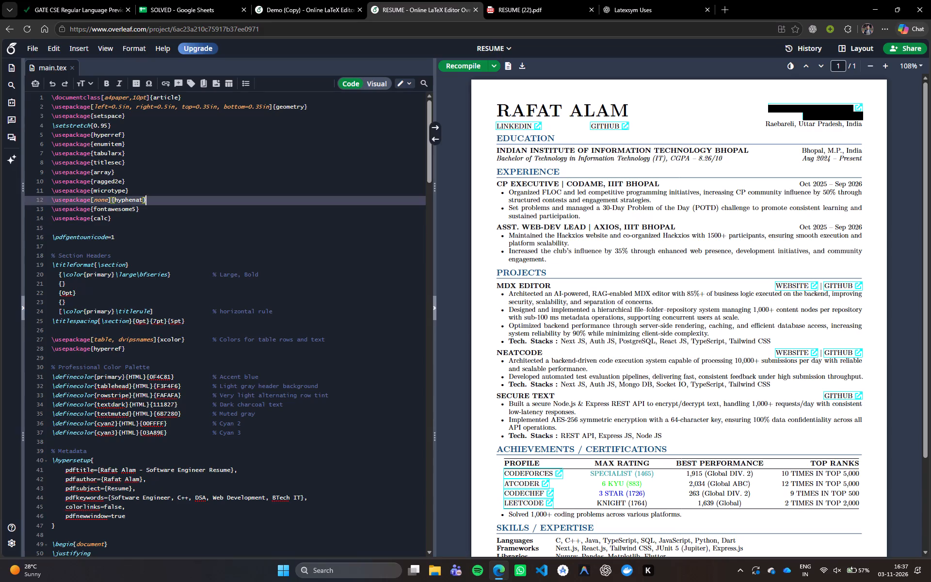
Review the rest of the resume code down to the SKILLS / EXPERTISE section and the end of the document.
scroll(252, 545, down, 18)
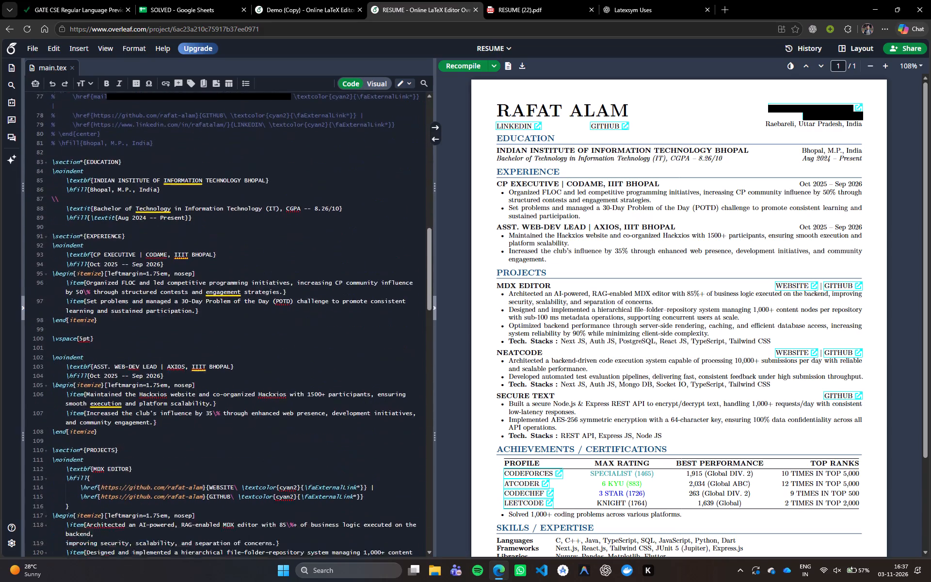
scroll(252, 543, down, 17)
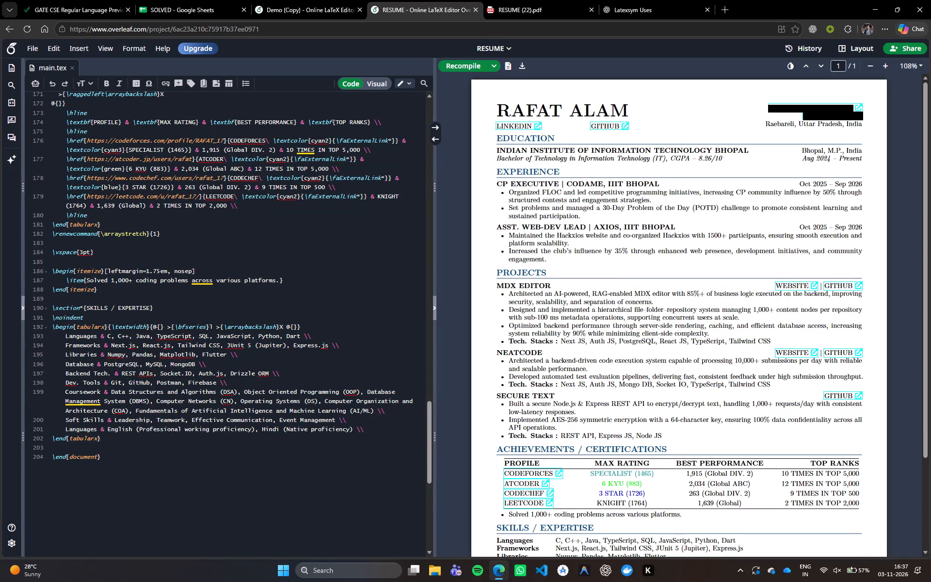
drag(52, 305, 151, 458)
click(151, 458)
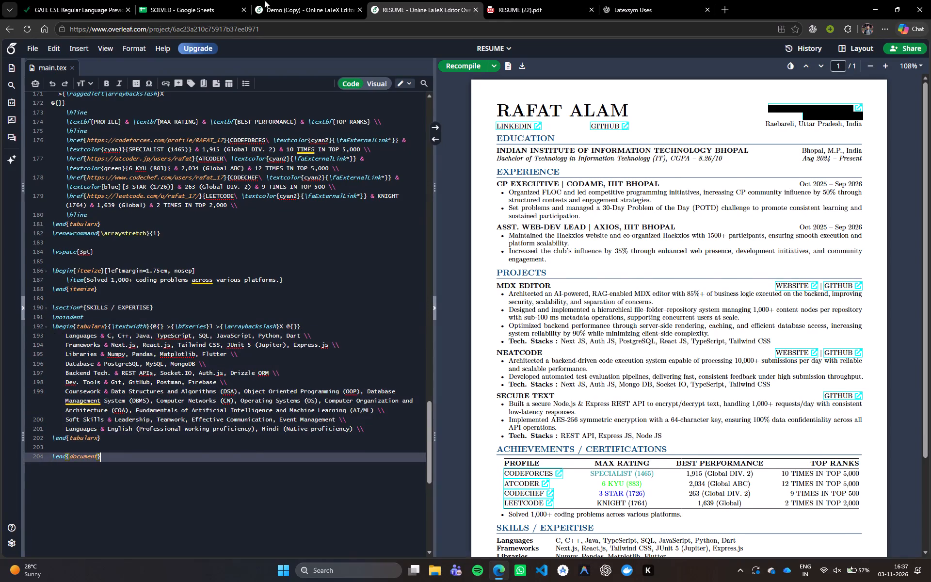
In the Demo (Copy) project, examine the \raggedbottom and \raggedright lines and the \titleformat section formatting block.
click(301, 0)
scroll(163, 285, down, 1)
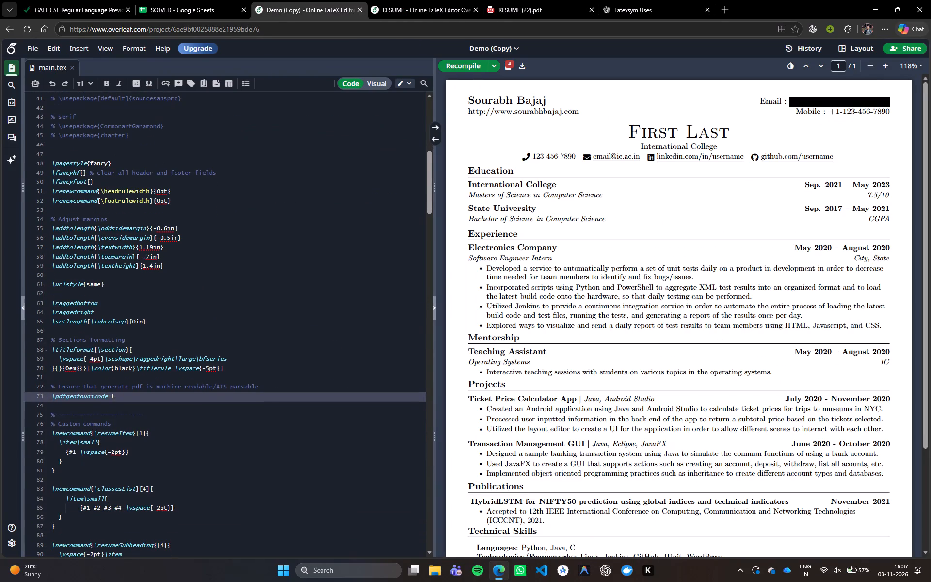
drag(62, 300, 73, 313)
click(73, 313)
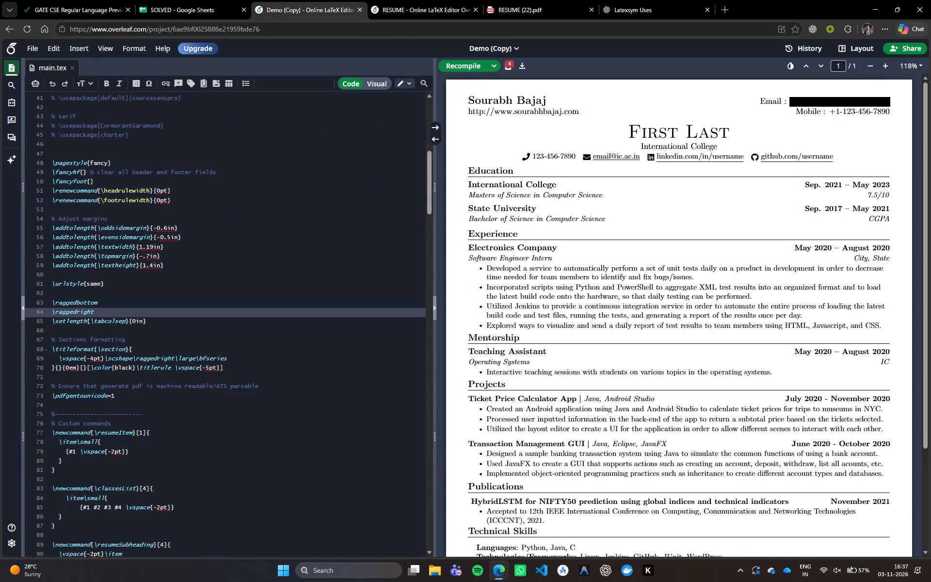
drag(53, 351, 86, 354)
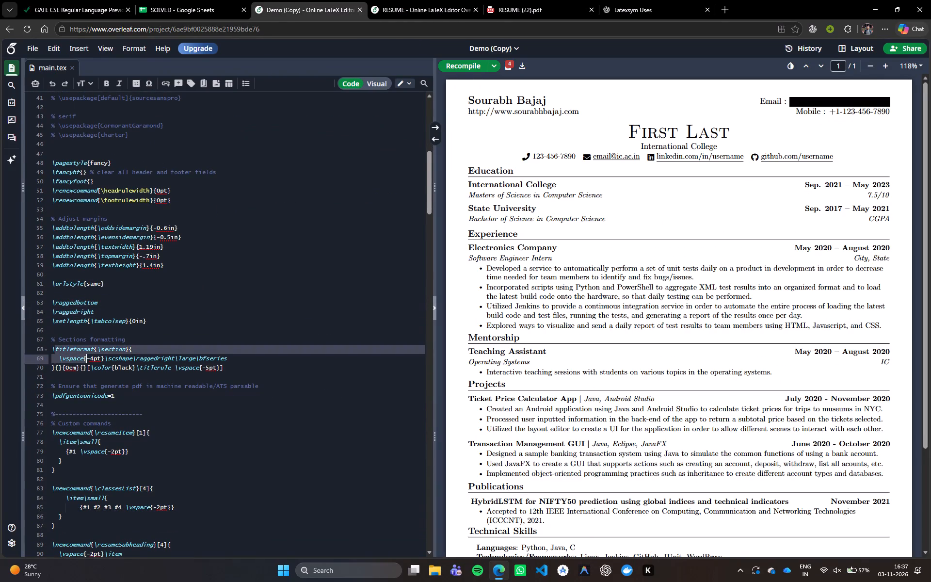
drag(86, 354, 148, 367)
click(148, 367)
drag(150, 361, 233, 364)
click(233, 364)
click(233, 367)
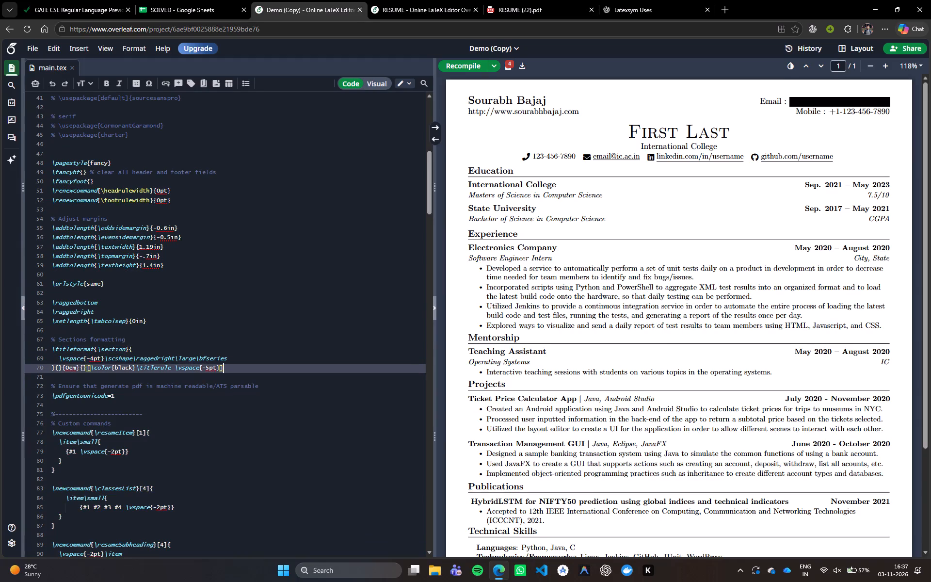
Copy the \input{glyphtounicode} line from the Demo (Copy) preamble, below the \columnsep length setting.
scroll(232, 367, down, 1)
drag(75, 384, 75, 384)
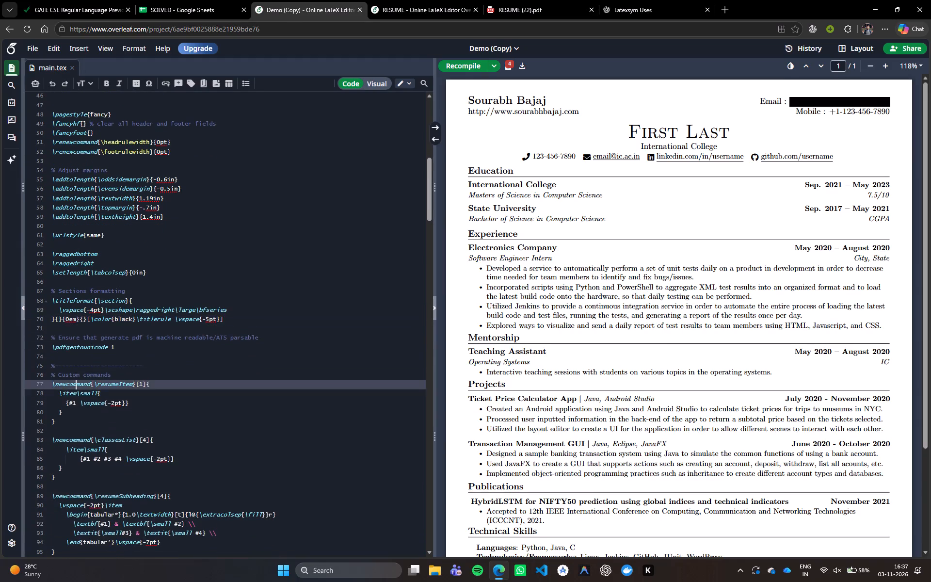
drag(75, 384, 85, 417)
click(85, 417)
scroll(86, 414, up, 2)
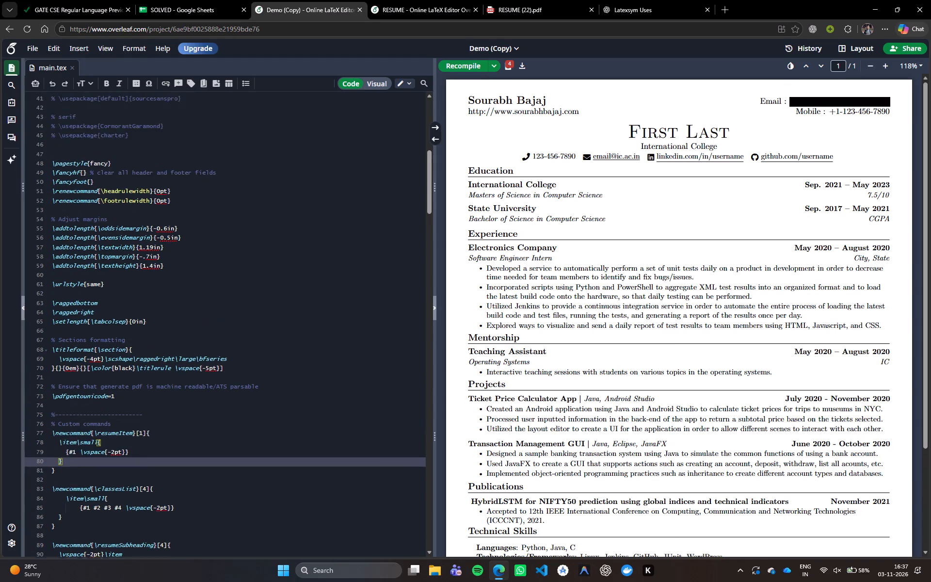
scroll(86, 414, up, 4)
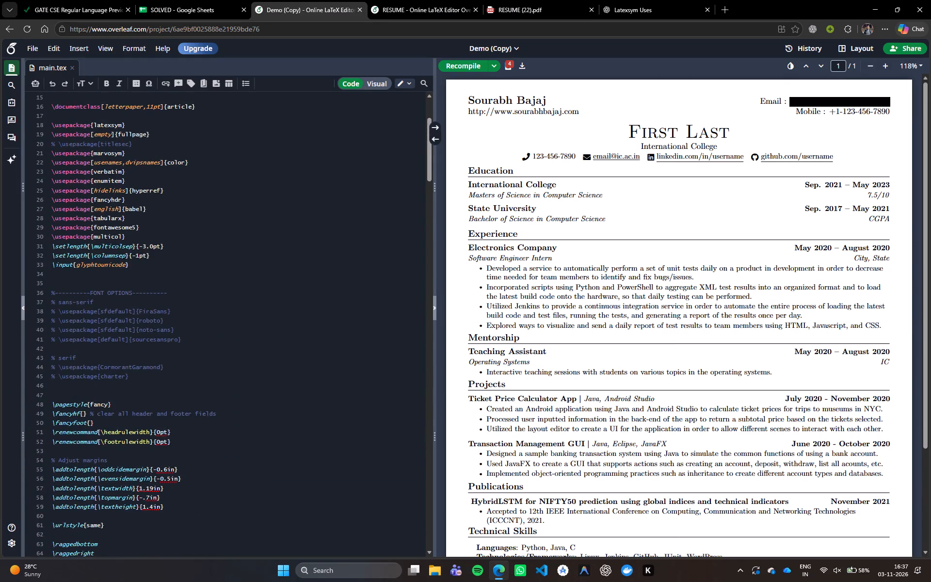
click(53, 266)
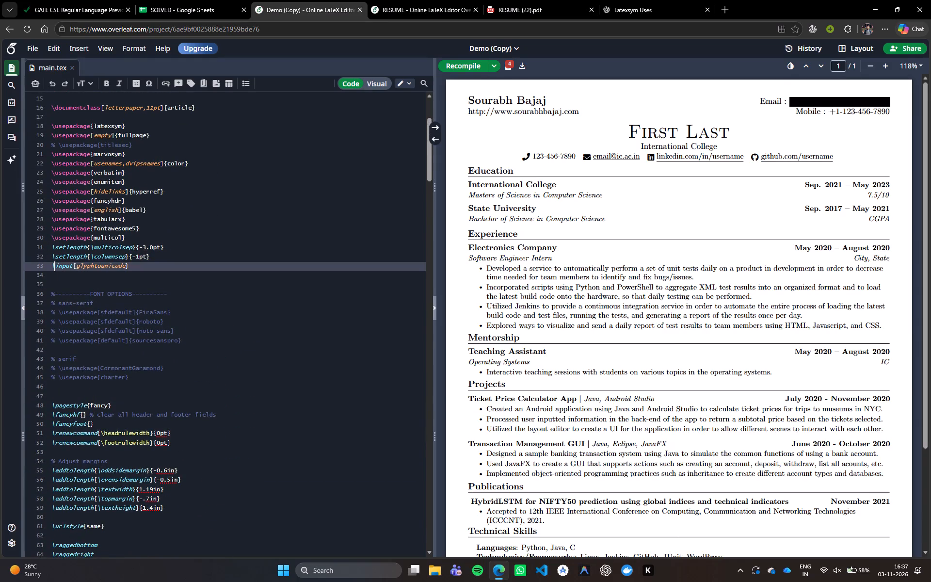
drag(50, 265, 151, 270)
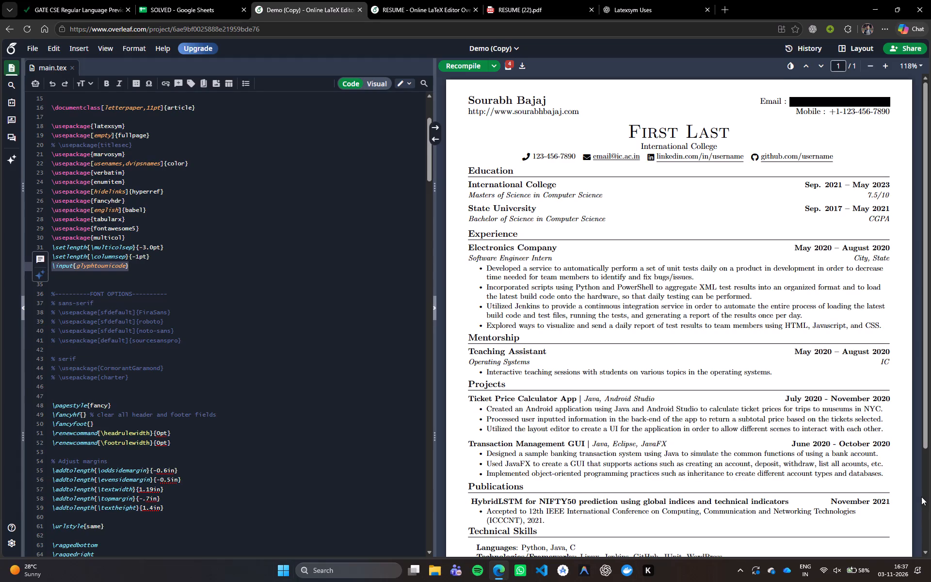
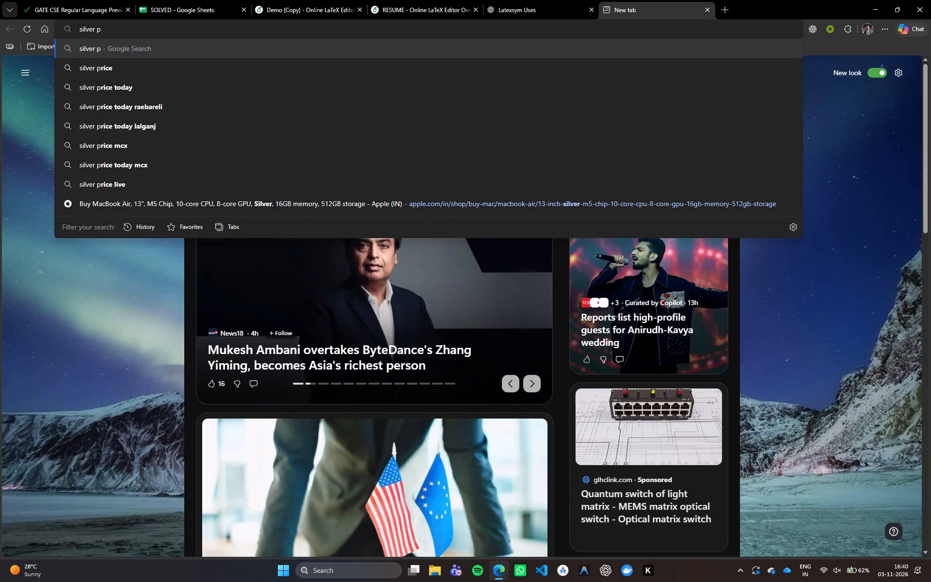
key(Down)
key(Return)
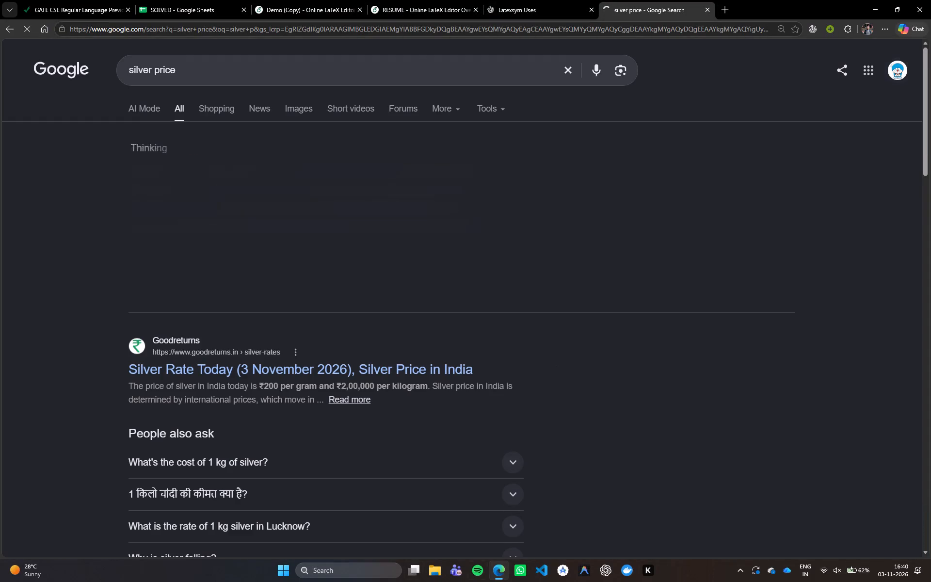
click(258, 281)
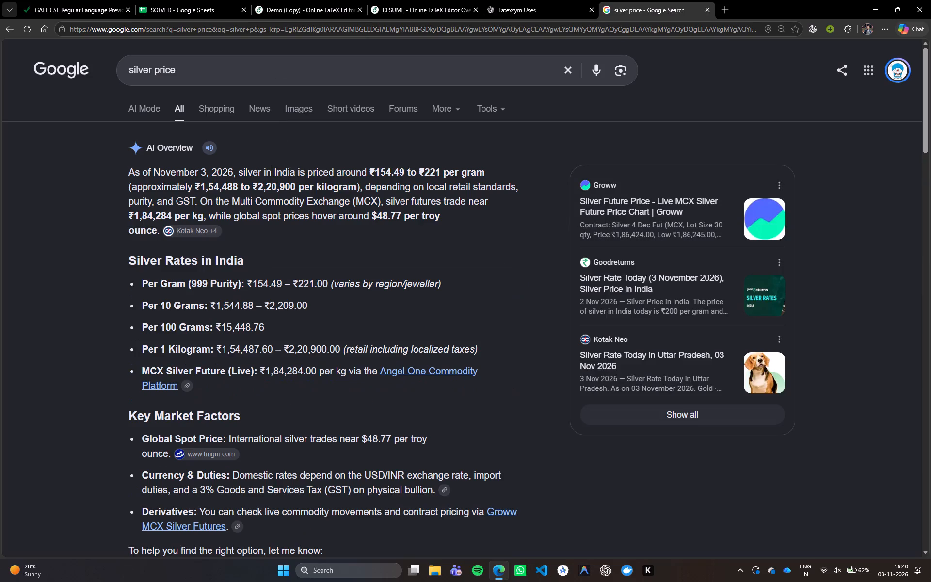
drag(140, 171, 225, 194)
click(225, 194)
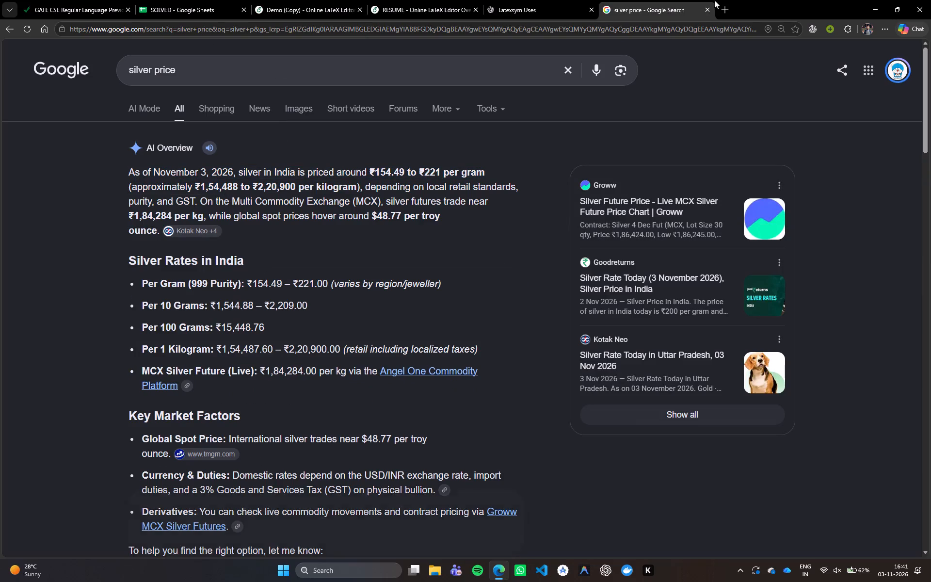
Open Groww in place of the silver price search and bring up the MCX Silver page from the F&O commodities.
click(733, 1)
click(727, 1)
text(gro)
key(Return)
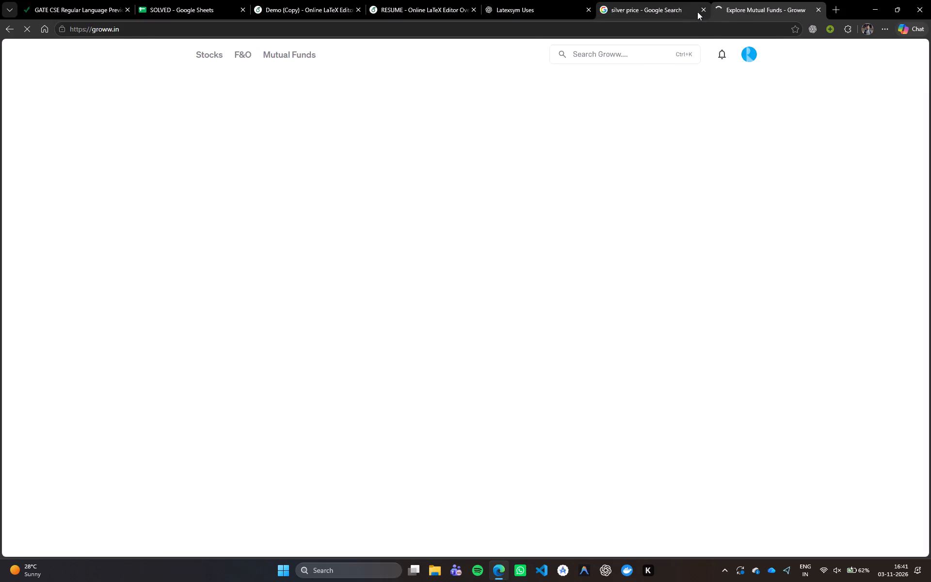
click(701, 11)
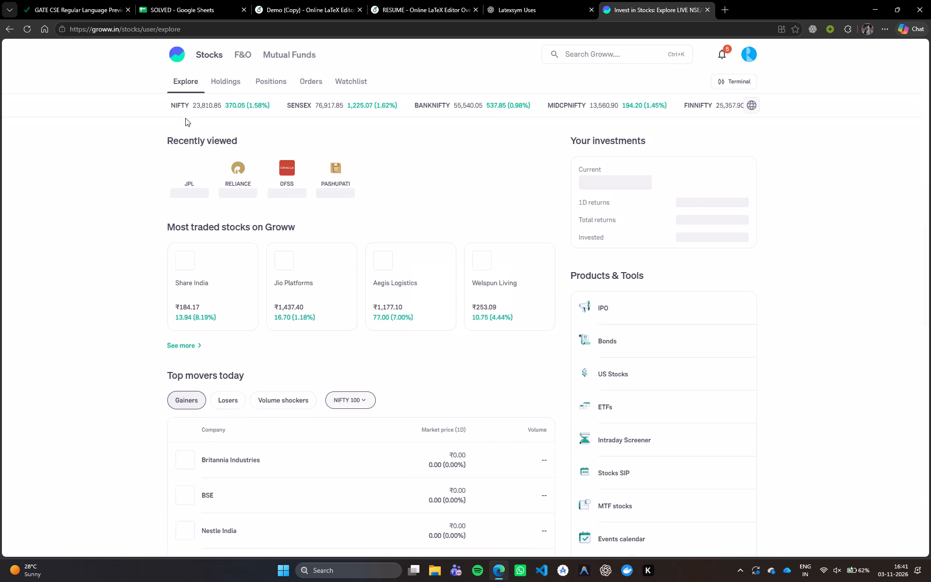
click(404, 384)
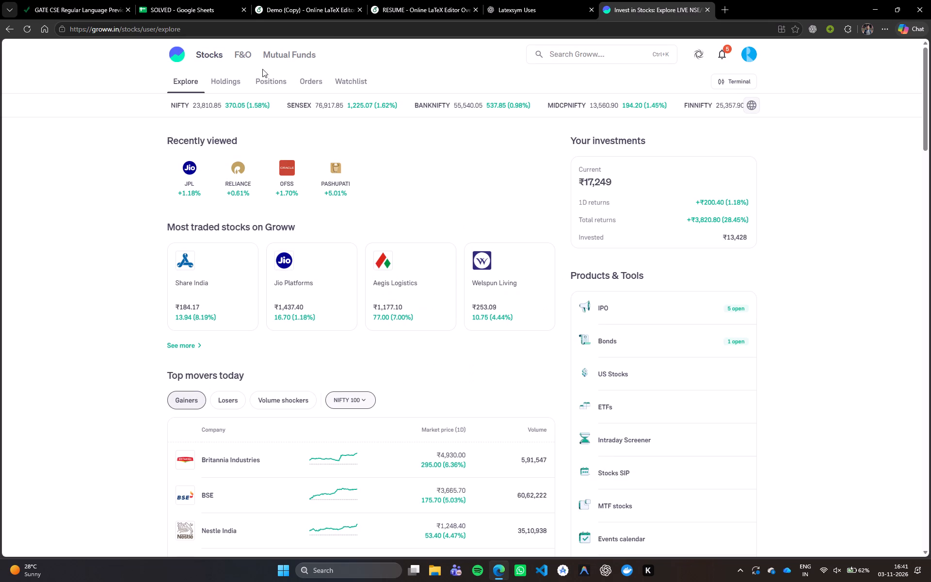
click(250, 53)
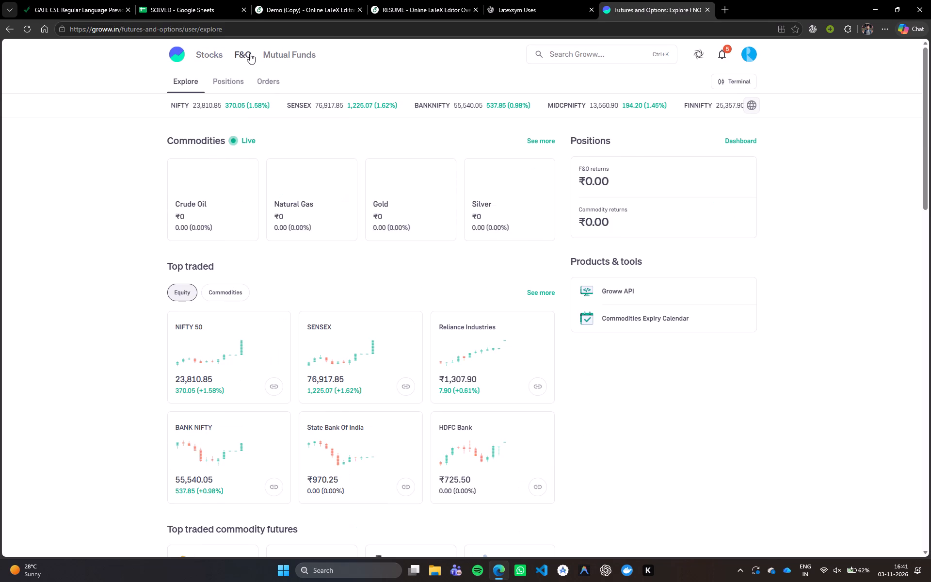
click(513, 200)
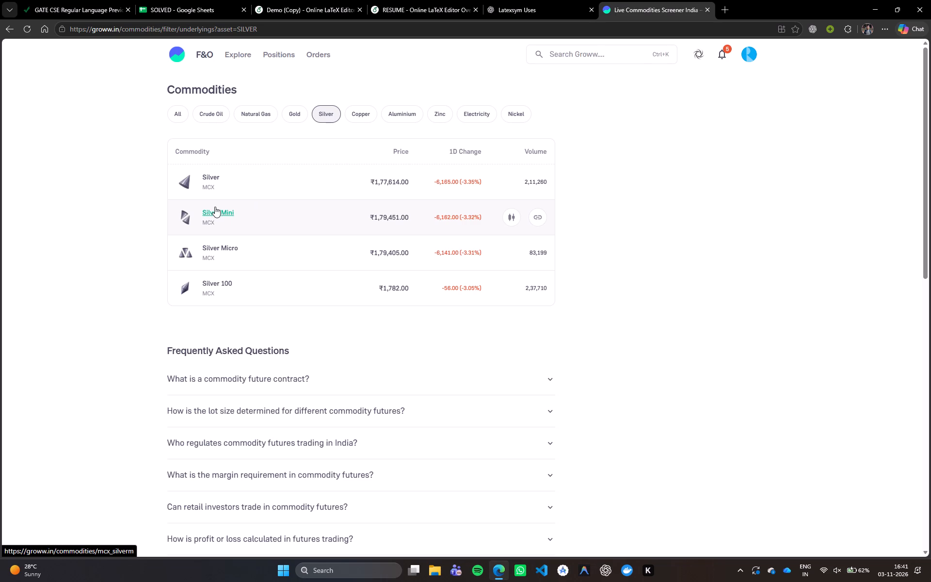
click(211, 176)
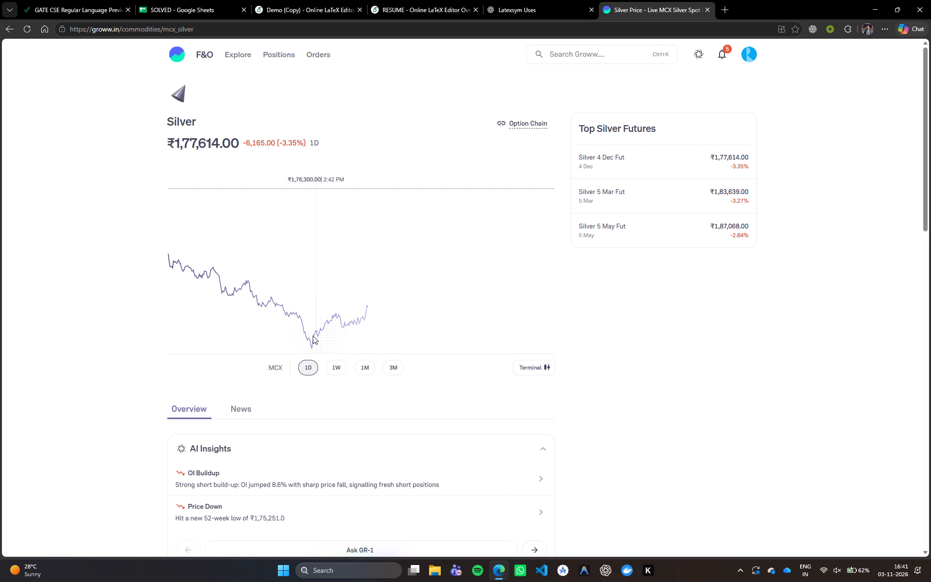
Examine Silver's price chart, checking the movement after the 1D low and switching through longer ranges up to 3M.
click(312, 336)
click(312, 344)
drag(311, 345, 324, 347)
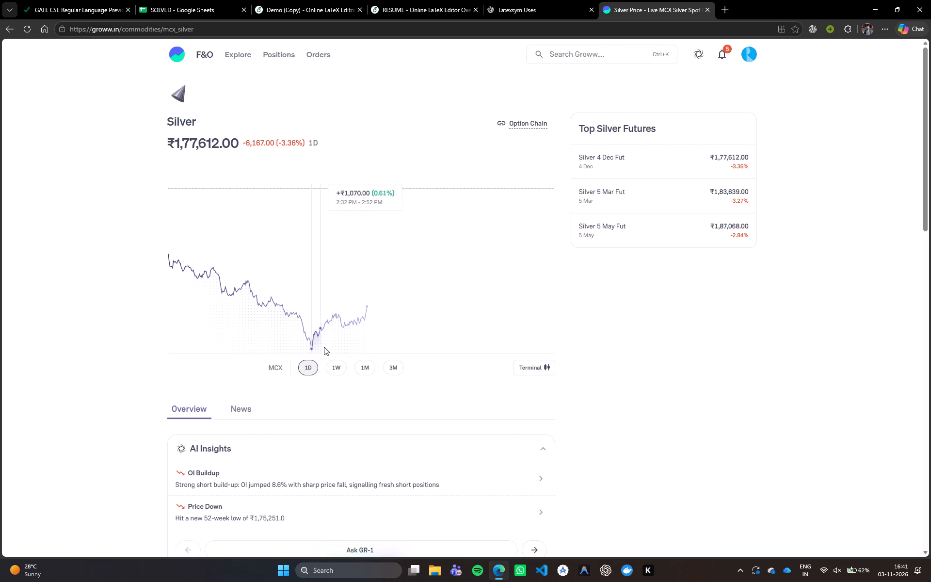
drag(324, 347, 364, 334)
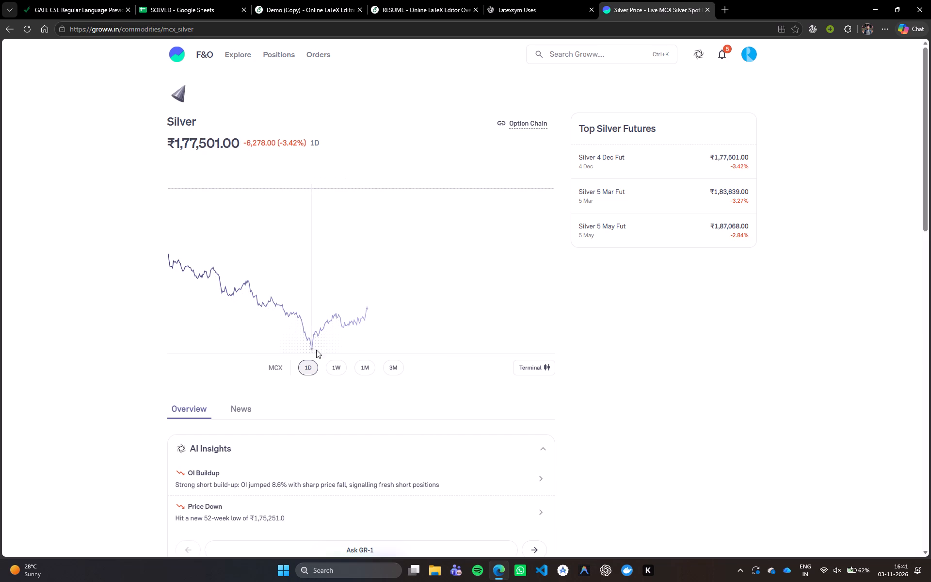
click(330, 369)
click(374, 365)
click(385, 365)
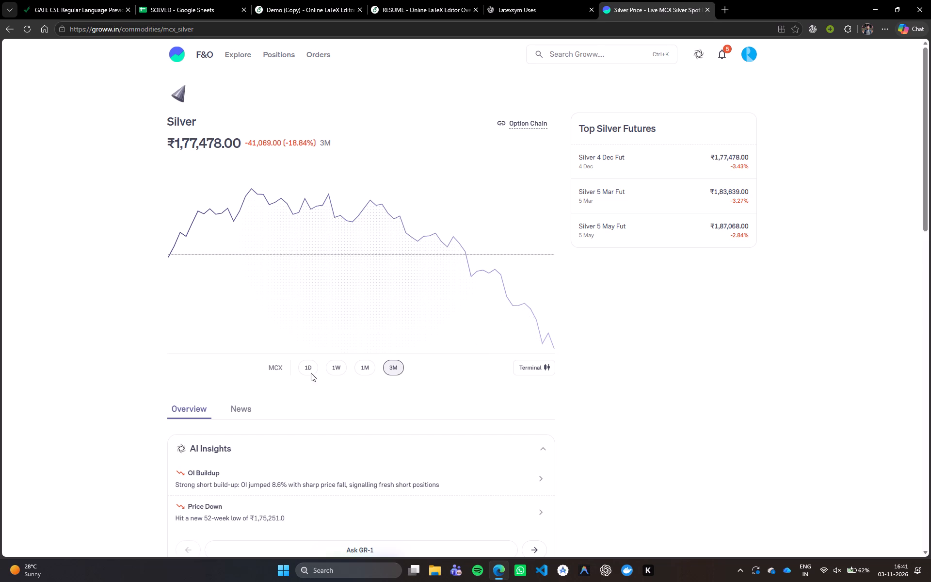
click(275, 365)
Read Silver's overview, covering AI Insights, Open Interest with the Put:Call ratio, and the Performance figures.
scroll(244, 339, down, 5)
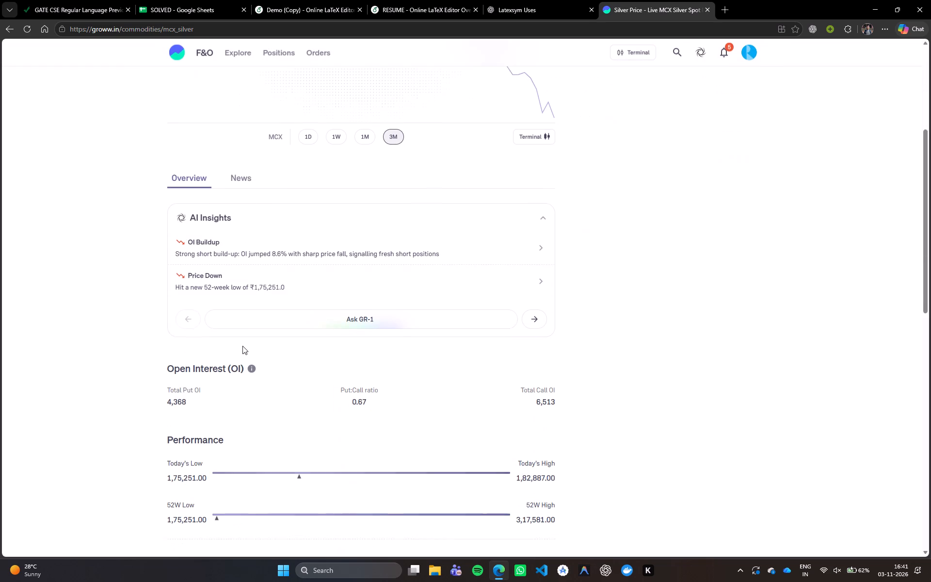
scroll(242, 346, down, 1)
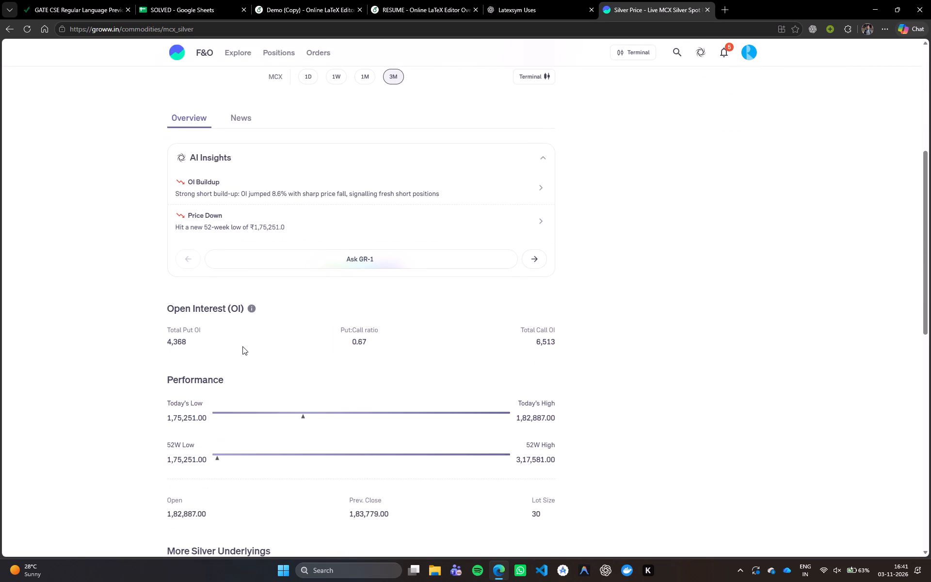
scroll(242, 346, down, 3)
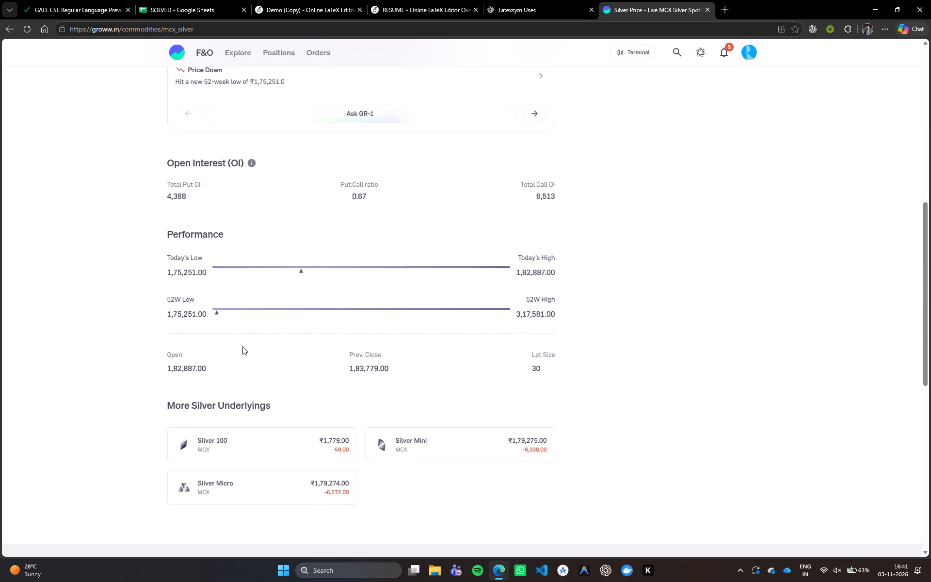
scroll(242, 346, up, 4)
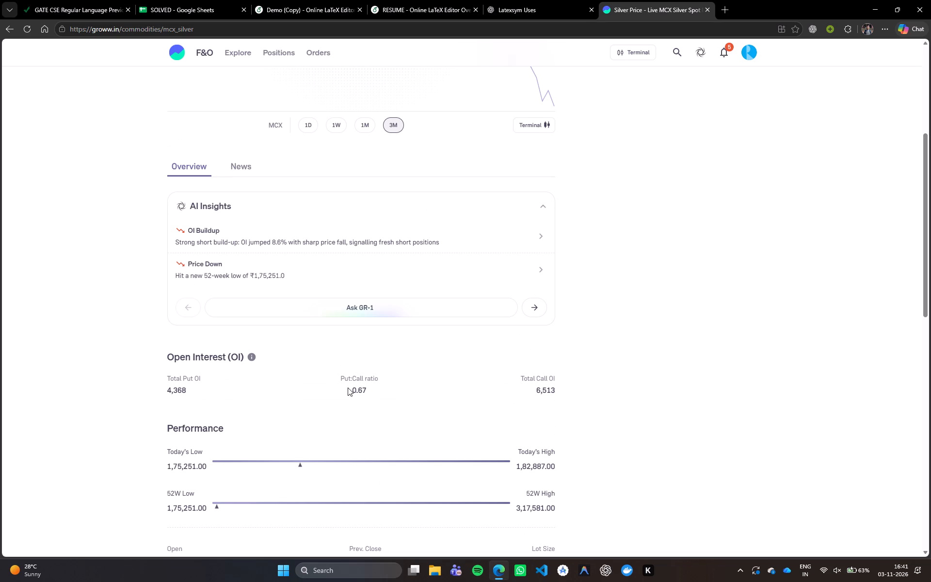
drag(347, 387, 378, 385)
drag(361, 388, 374, 389)
triple_click(362, 390)
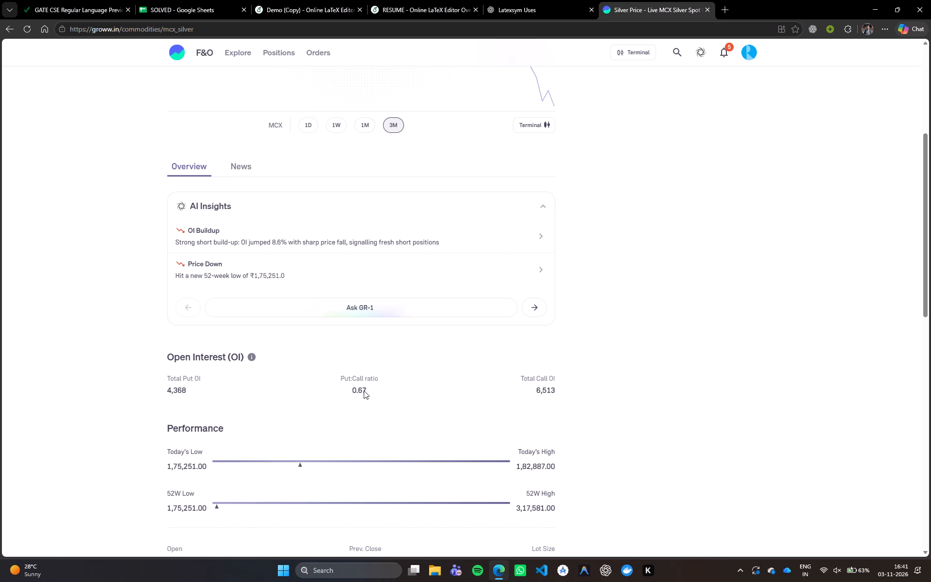
click(364, 390)
scroll(363, 390, up, 2)
Read the latest Silver news and check the three-month price change above the chart.
click(251, 263)
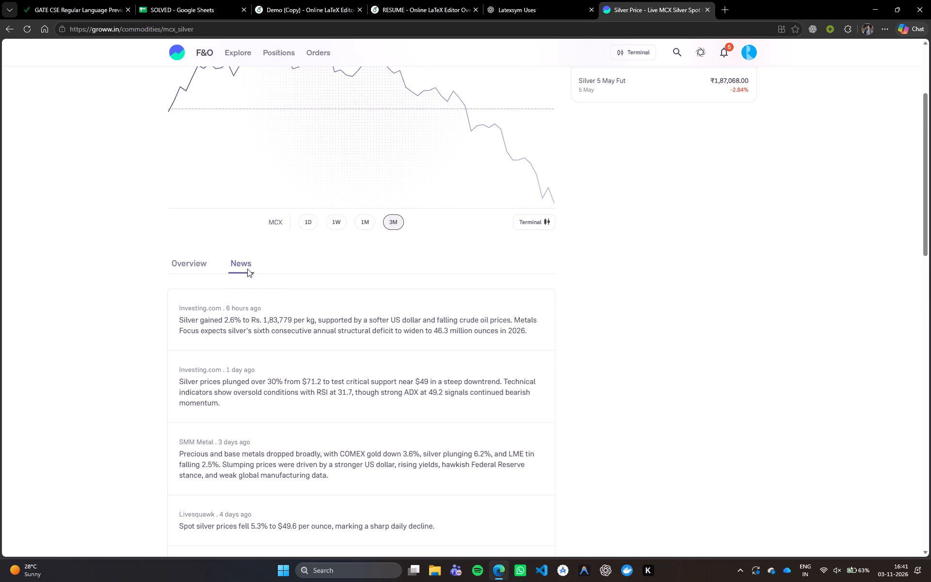
drag(175, 319, 595, 339)
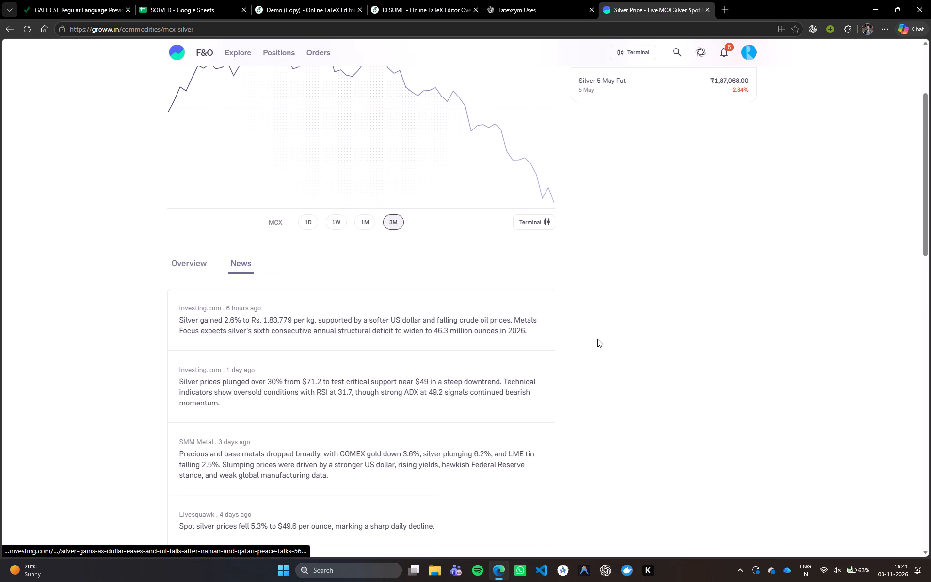
click(598, 339)
scroll(598, 339, up, 4)
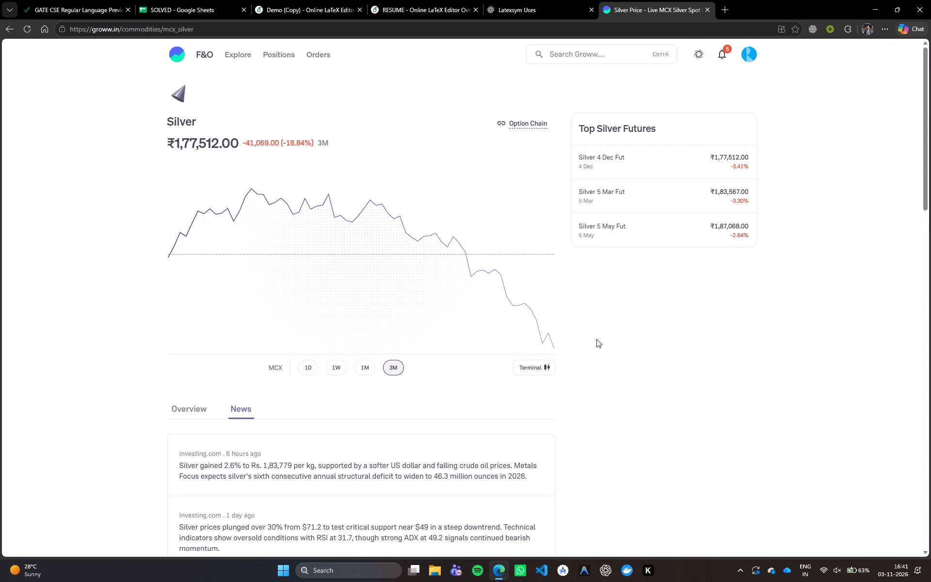
scroll(596, 339, up, 2)
scroll(594, 339, down, 1)
scroll(594, 337, up, 2)
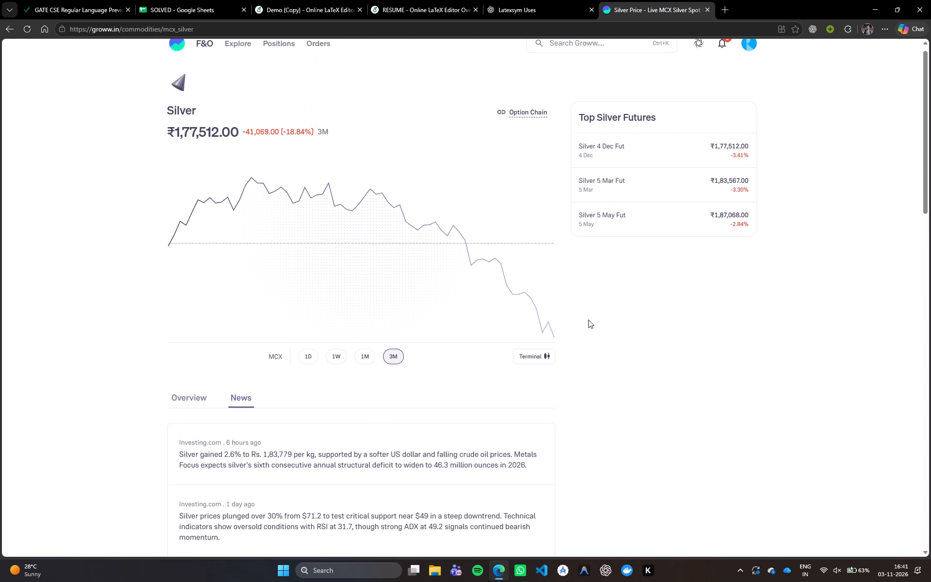
scroll(588, 320, up, 7)
click(306, 142)
drag(292, 145, 327, 141)
click(327, 141)
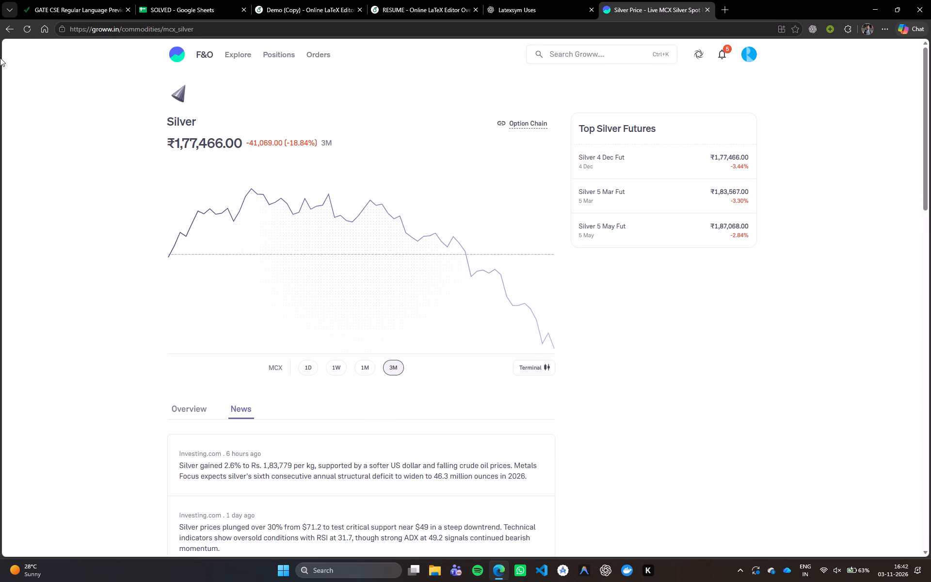
Leave the Silver page, go back to the F&O overview and open the F&O positions.
click(5, 19)
click(4, 32)
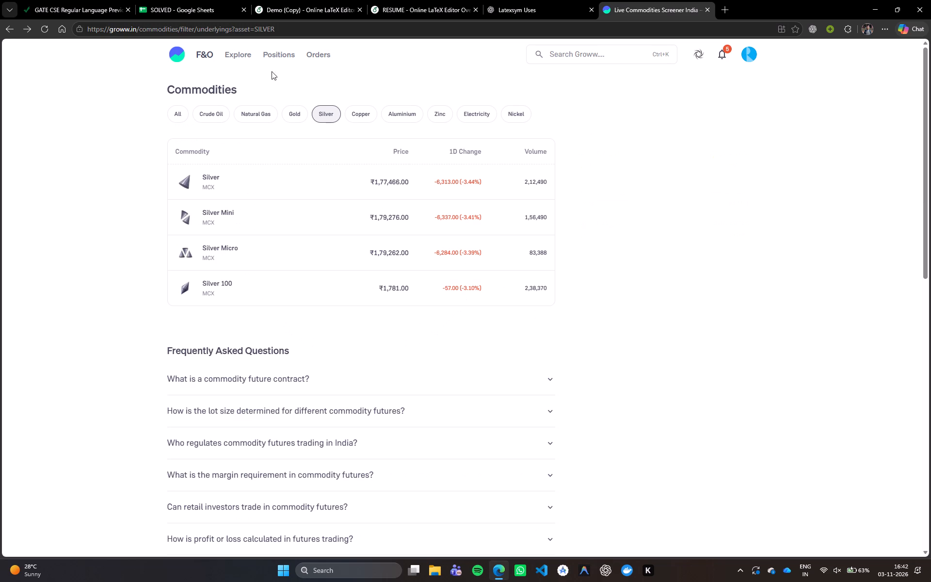
click(203, 55)
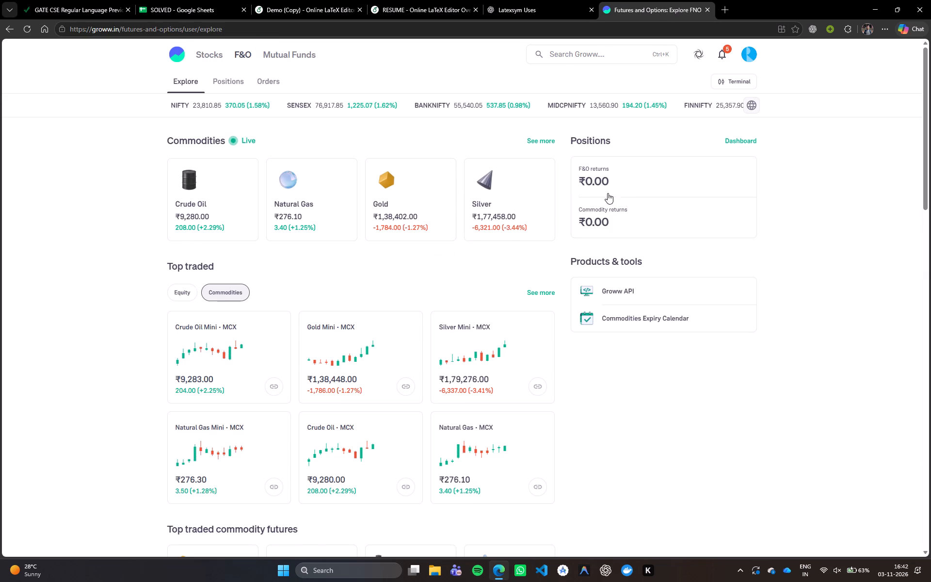
click(231, 83)
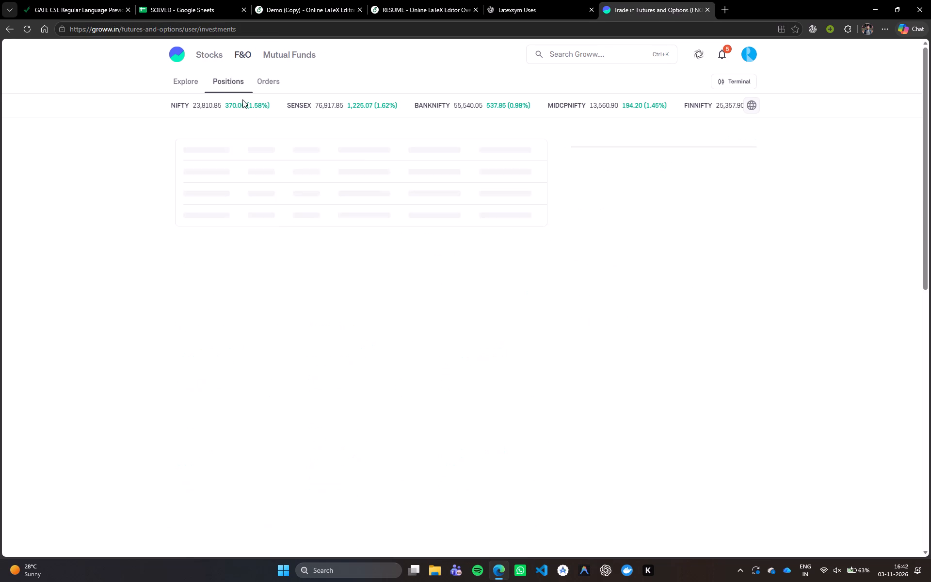
Open Jio Platforms from the stock holdings and examine the afternoon price movement on its 1D chart.
click(226, 52)
click(210, 58)
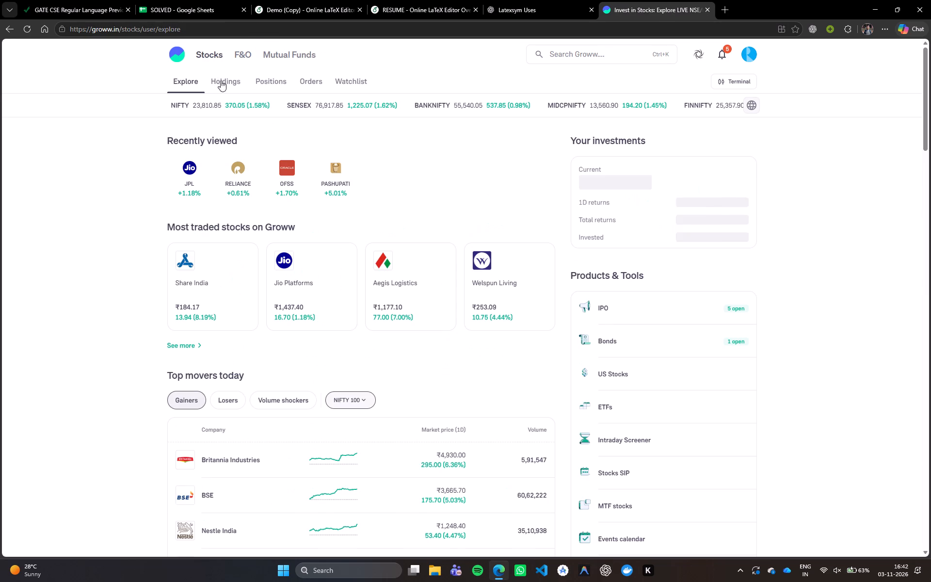
click(226, 85)
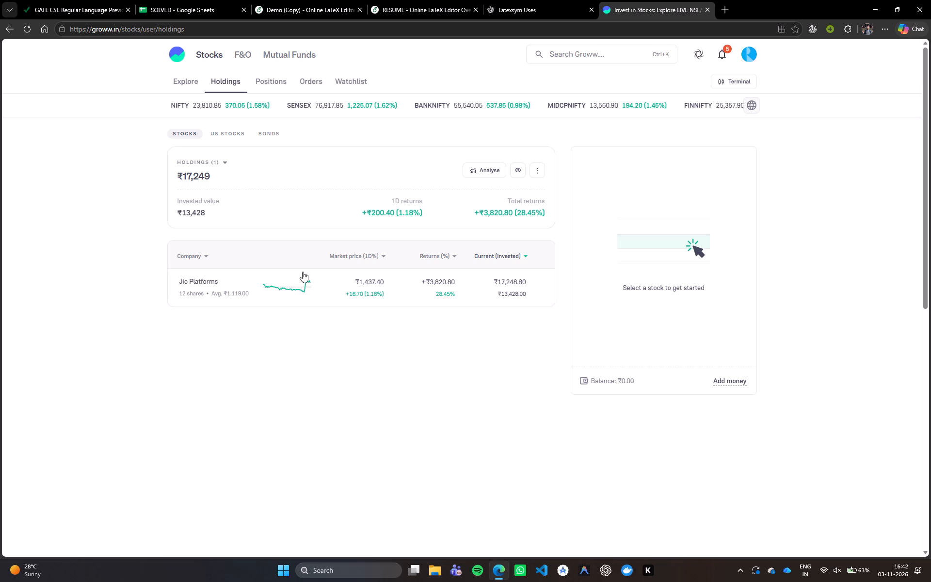
click(208, 279)
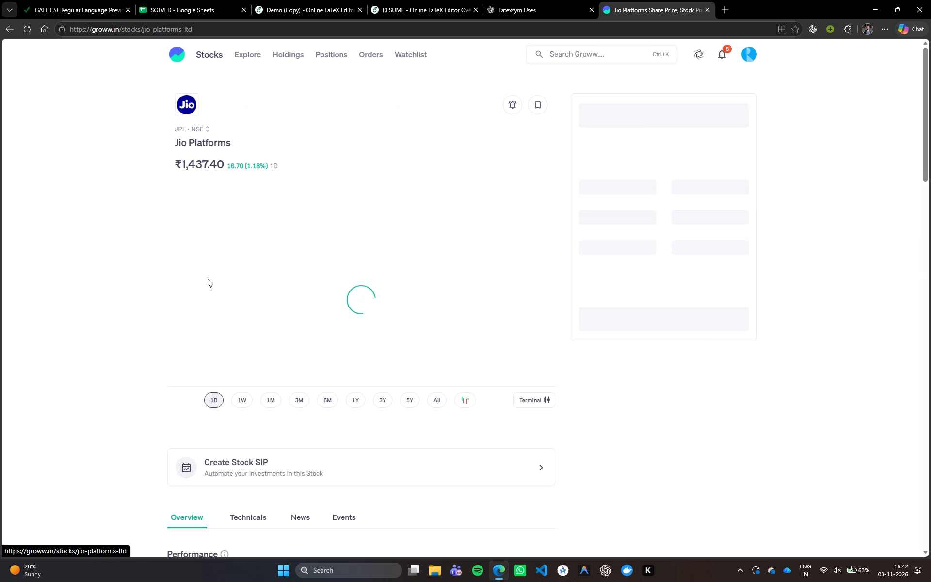
drag(550, 285, 532, 313)
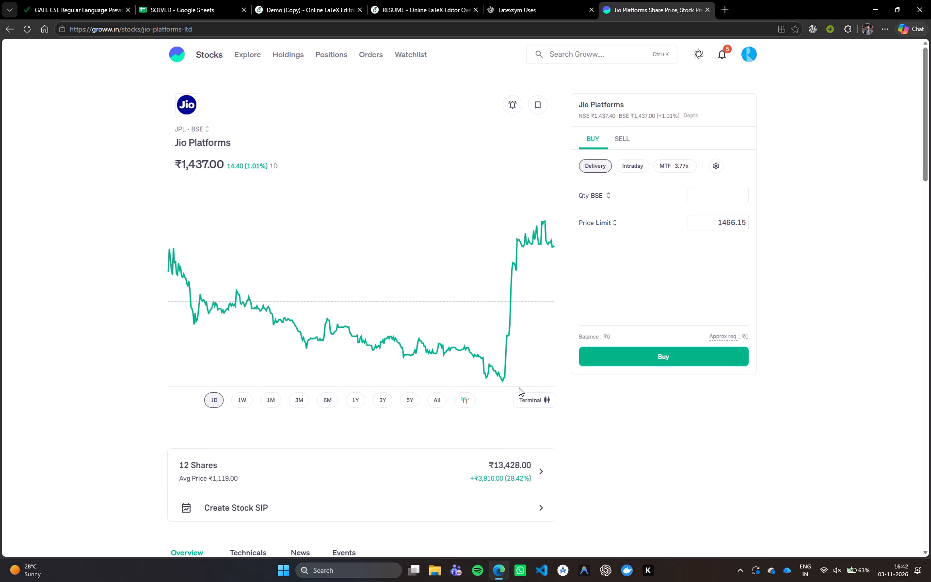
drag(500, 382, 526, 370)
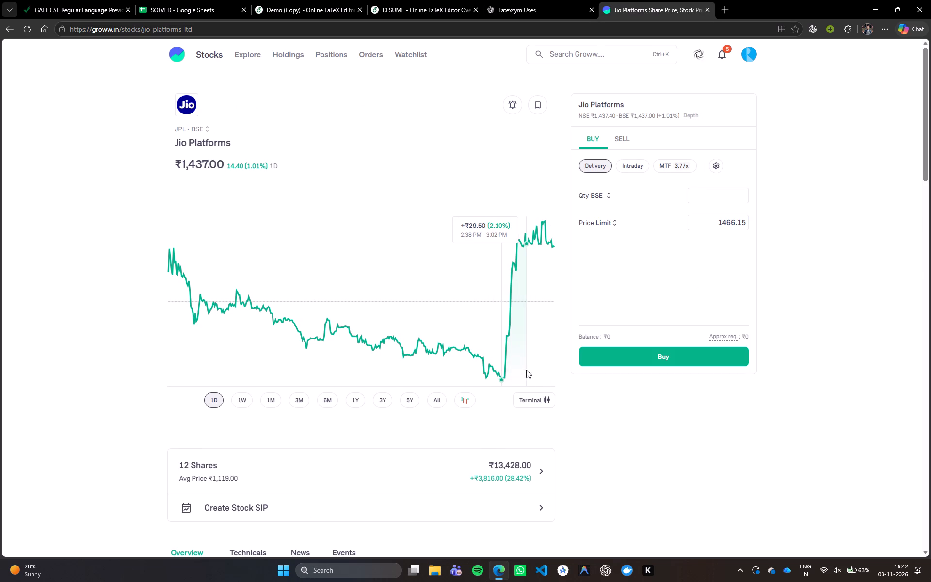
drag(526, 370, 556, 356)
Review Jio Platforms' performance, fundamentals and financial performance, comparing the yearly and quarterly revenue and profit charts.
scroll(427, 334, down, 10)
scroll(422, 332, up, 1)
scroll(422, 332, down, 3)
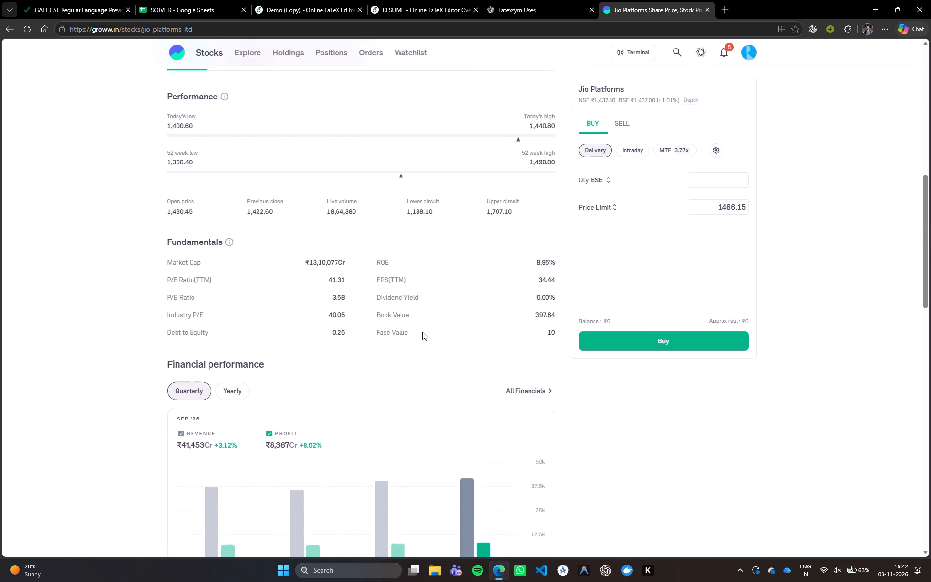
scroll(422, 332, down, 2)
click(227, 207)
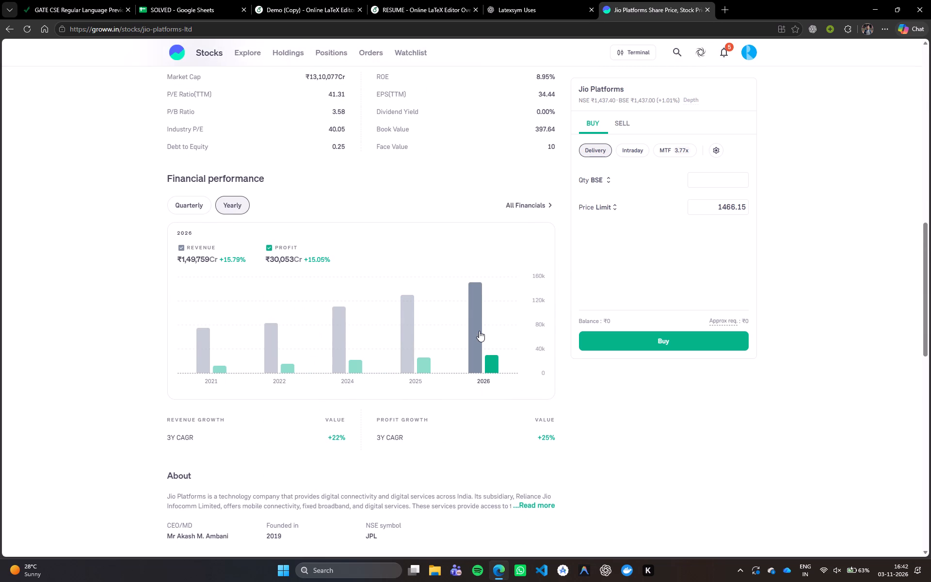
click(185, 207)
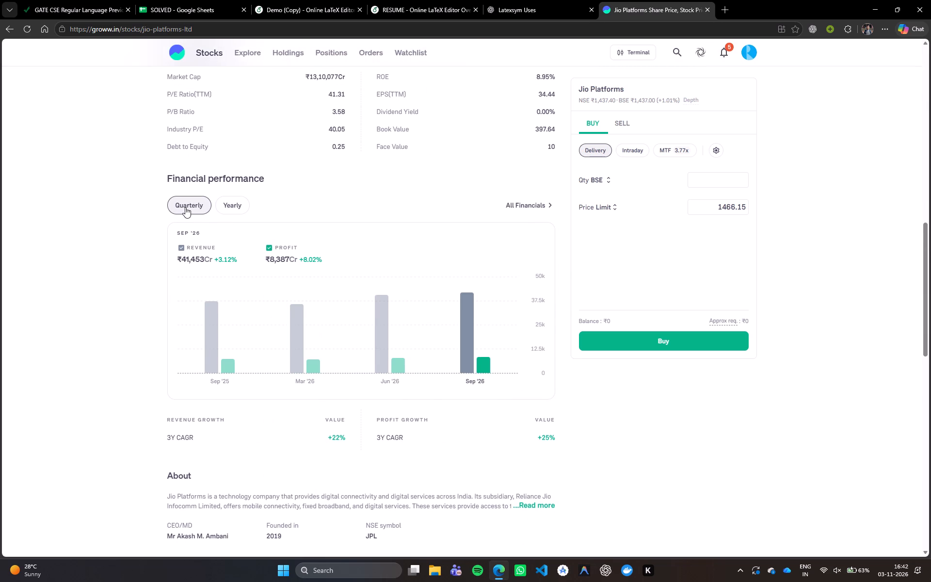
Examine the Oct '26 shareholding pattern of Jio Platforms, checking the Public and Promoters shares.
scroll(196, 276, down, 6)
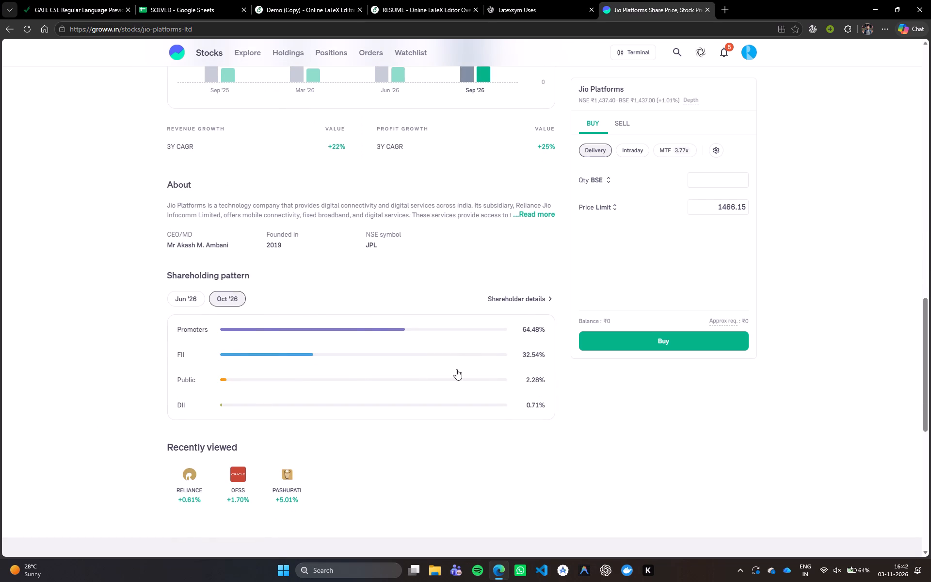
drag(211, 382, 445, 388)
drag(532, 385, 553, 384)
click(553, 384)
drag(522, 333, 534, 332)
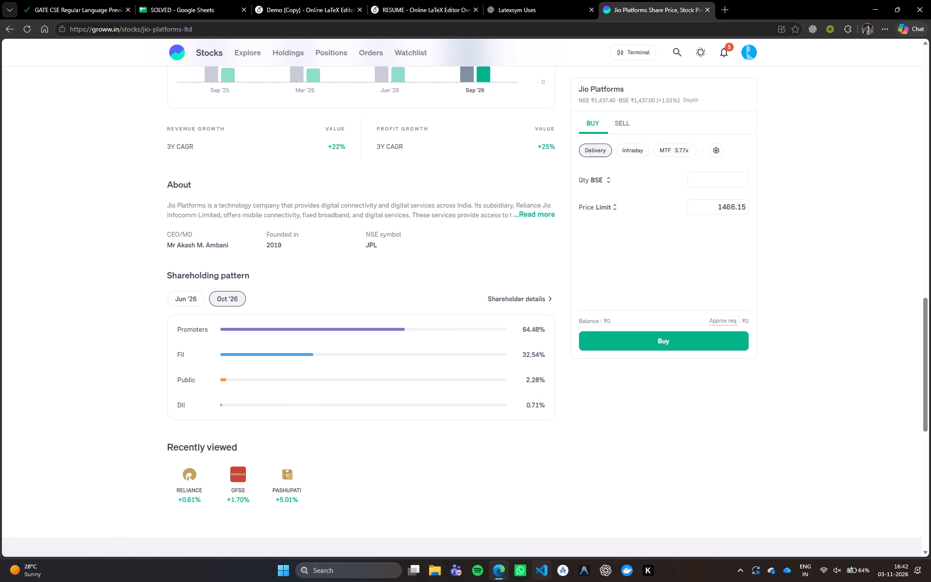
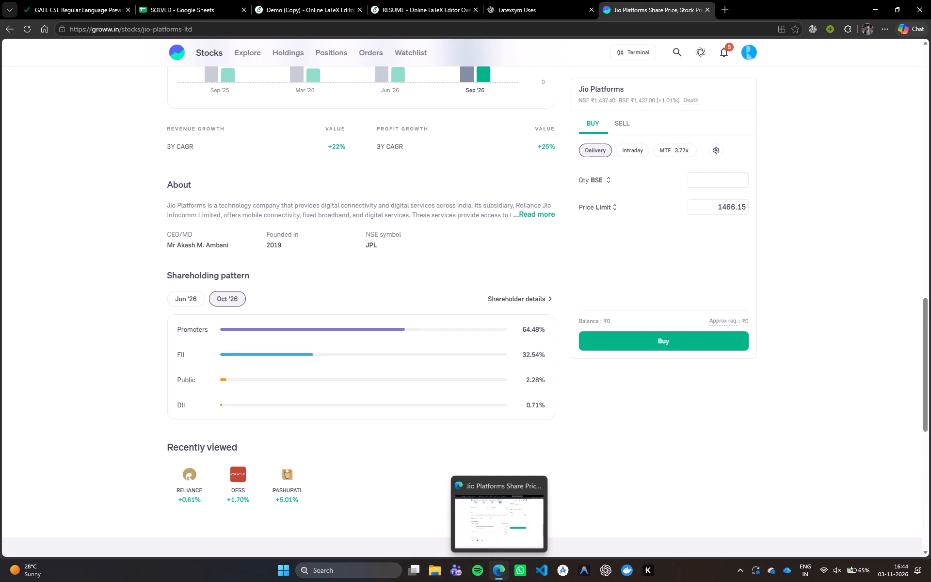
Measure the Jio Platforms price change on the 1D chart from the 2:39 PM low to the 3:20 PM peak.
scroll(129, 284, up, 7)
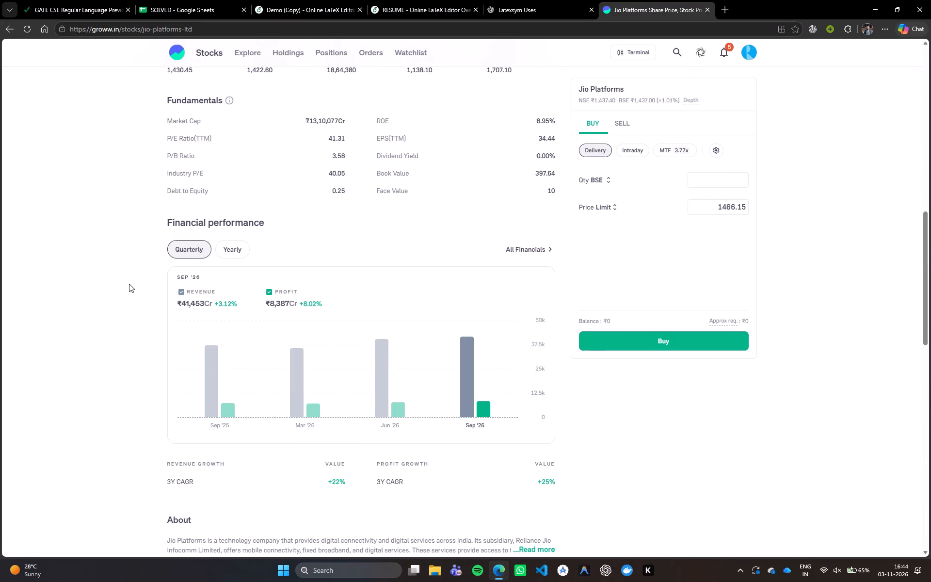
scroll(127, 281, up, 13)
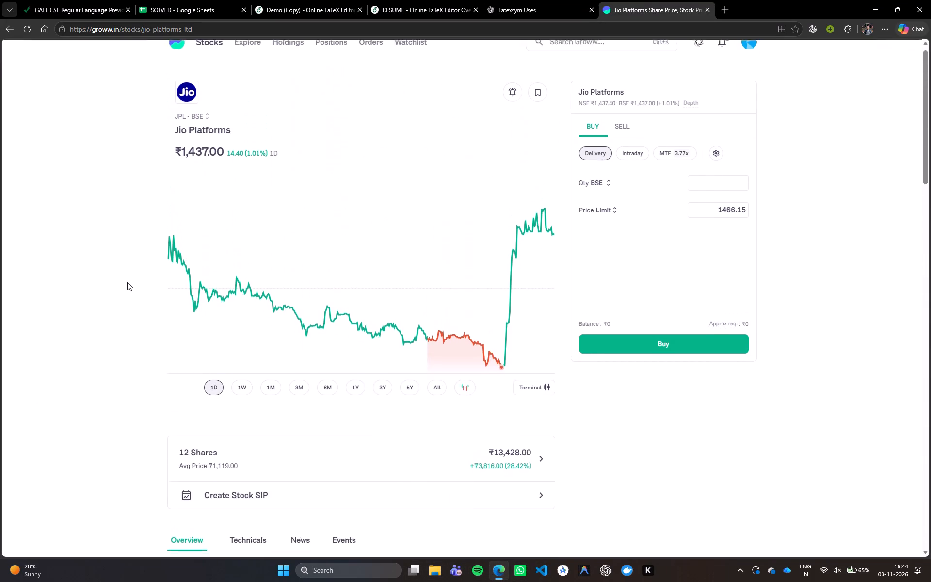
click(501, 369)
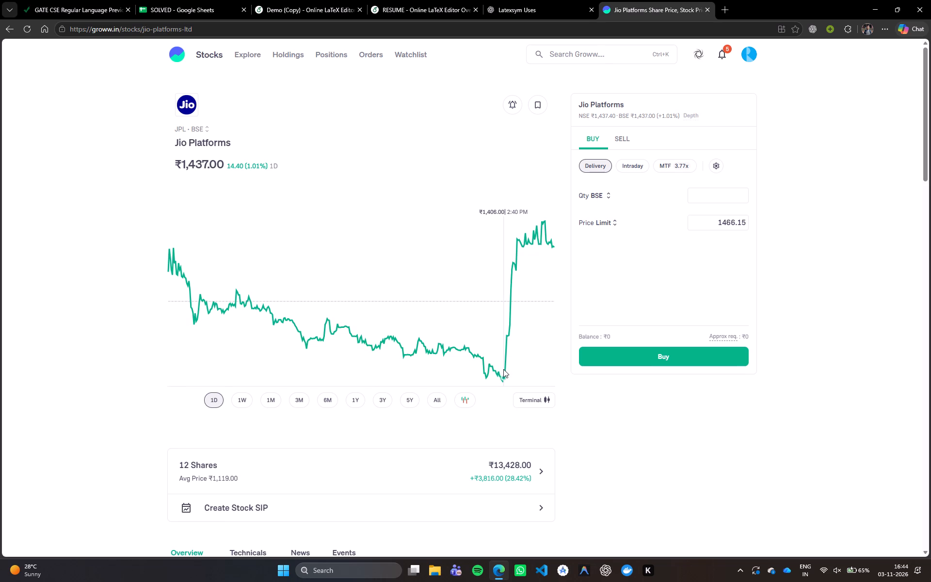
drag(502, 376, 512, 345)
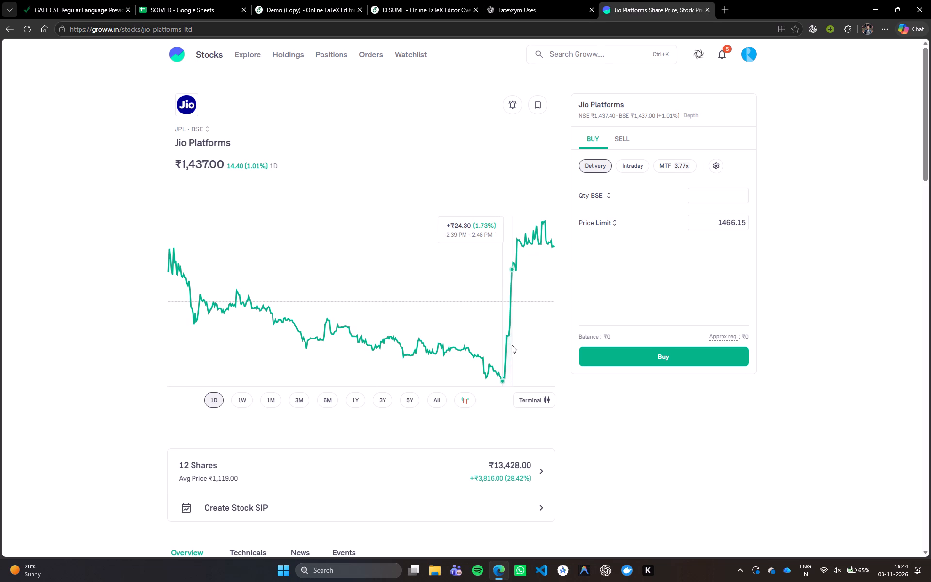
drag(512, 345, 524, 319)
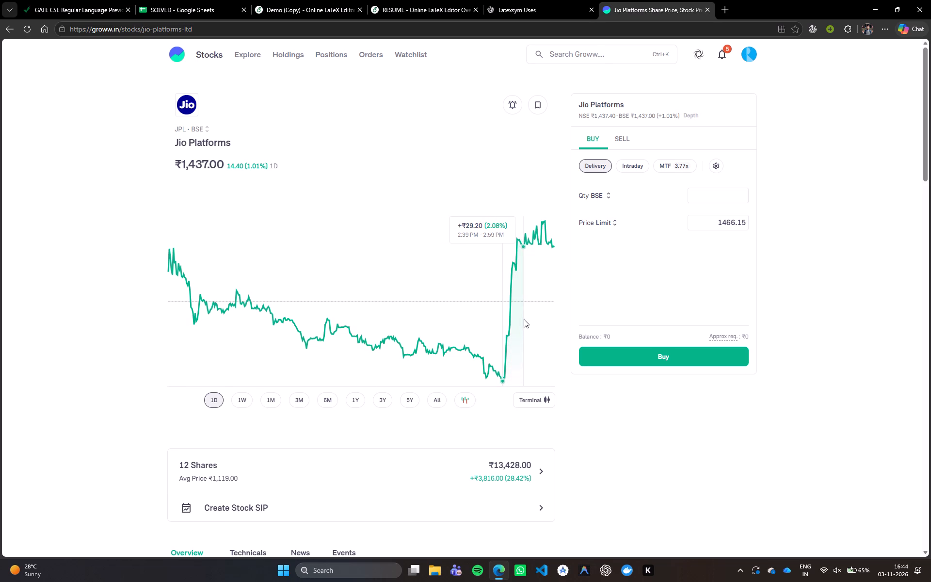
drag(524, 319, 544, 264)
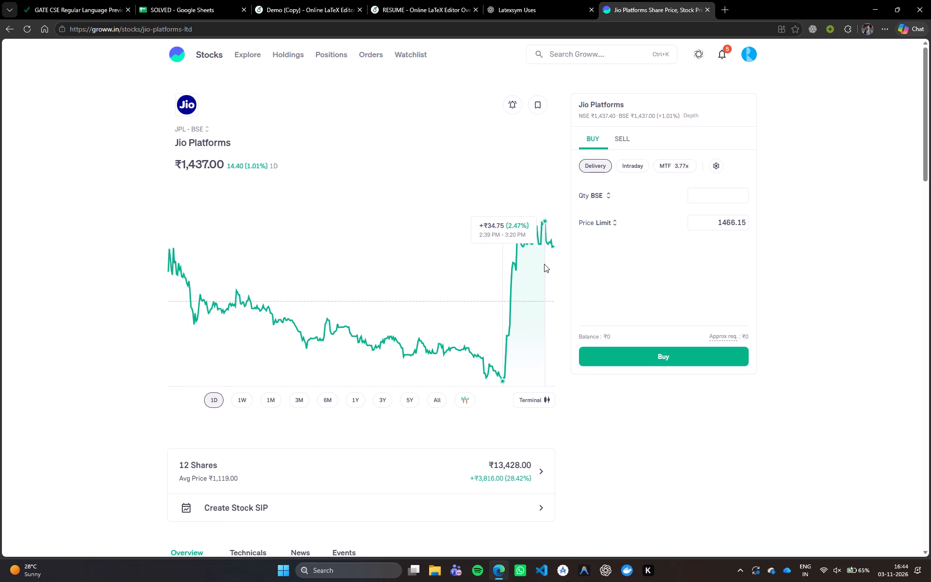
drag(544, 264, 543, 259)
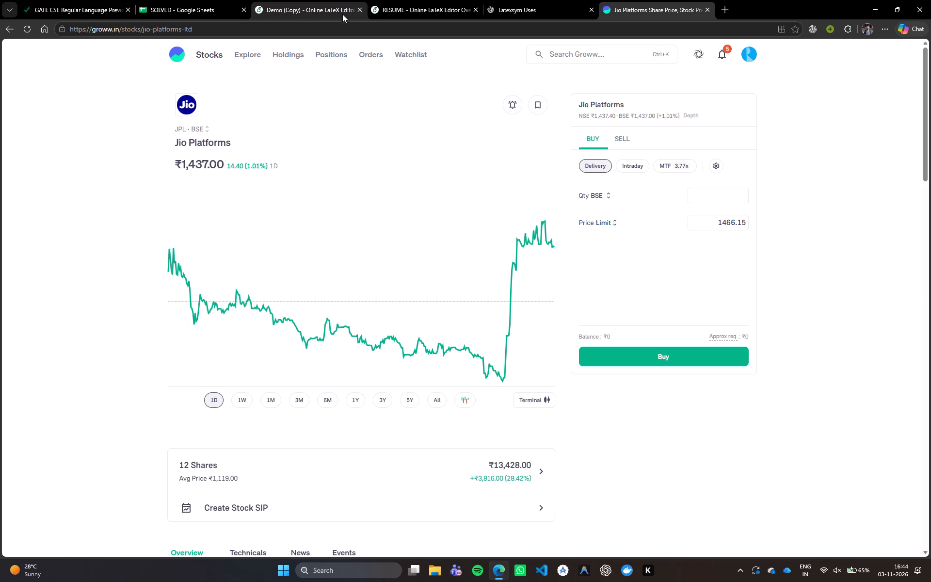
Return to the Stocks overview, check the stock holdings, and go back to the overview.
click(203, 54)
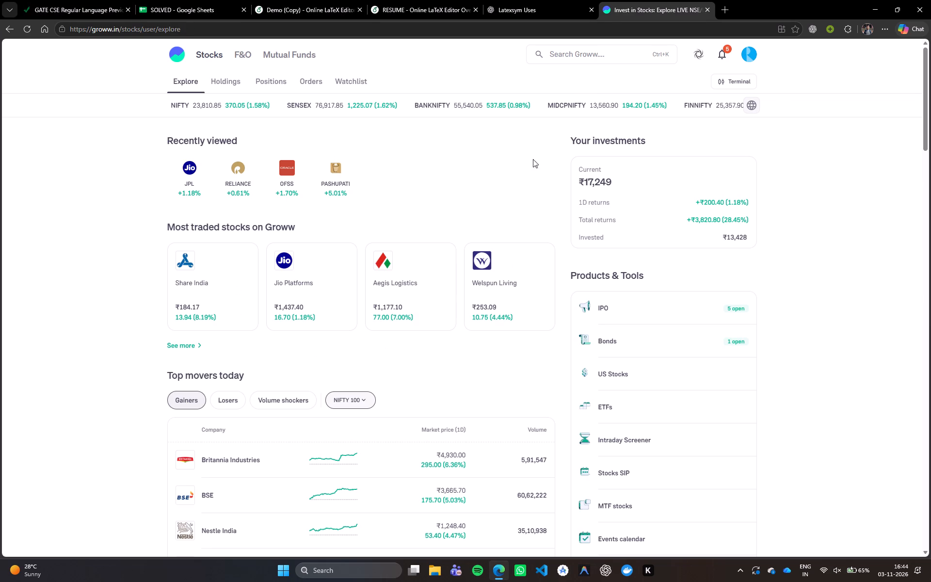
click(648, 194)
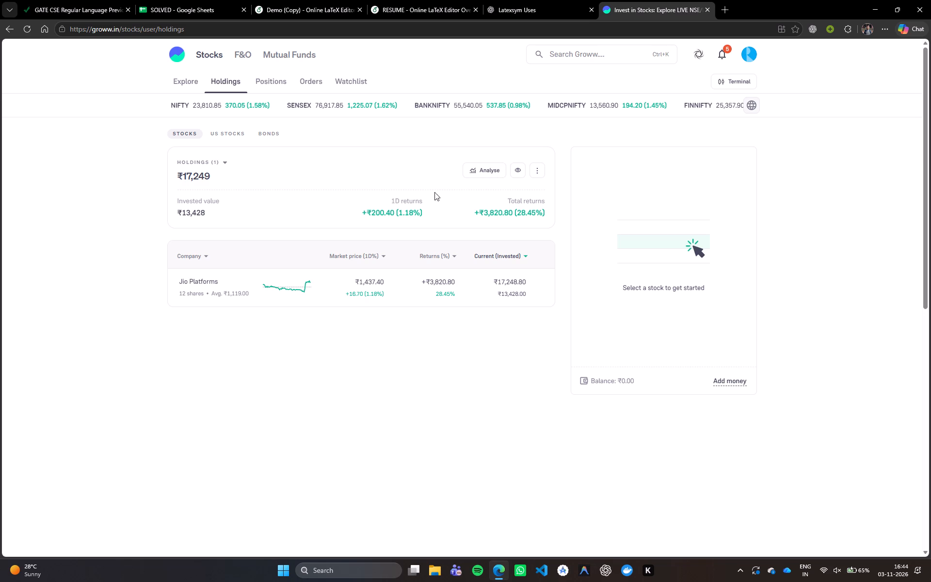
click(9, 33)
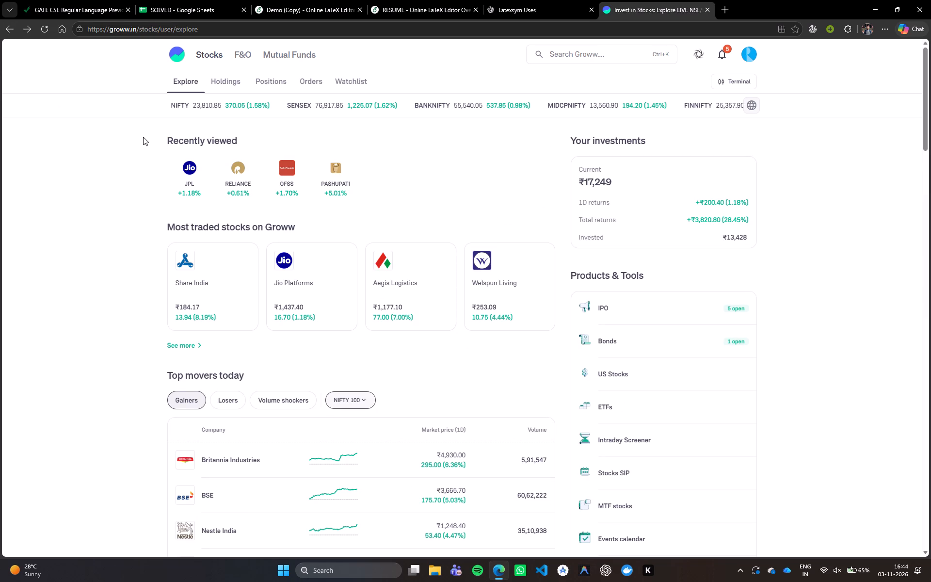
scroll(145, 141, down, 2)
scroll(145, 144, up, 2)
Examine Pashupati Cotspin's price chart over the 1W, 3M, 6M and All ranges, including the October 2026 low, and return to the Stocks overview.
click(321, 181)
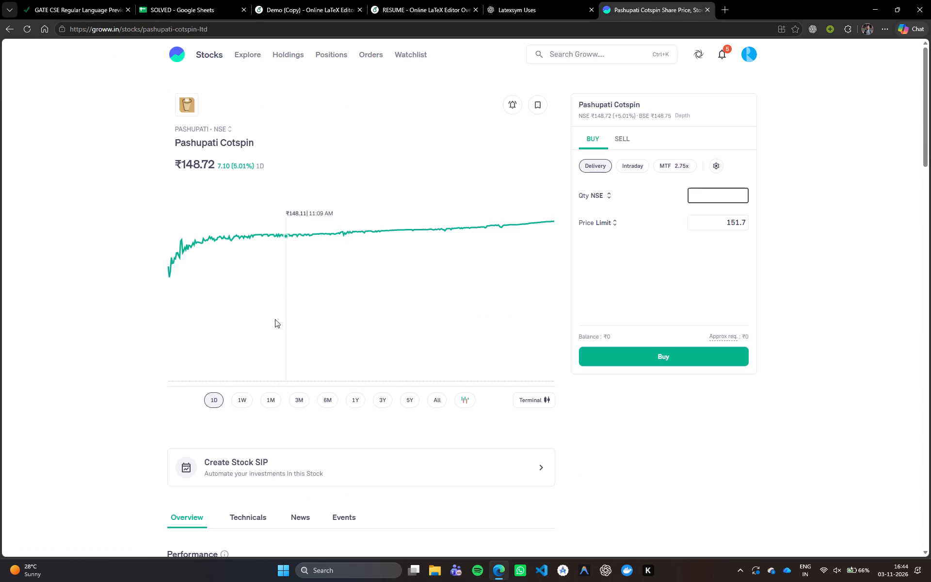
click(245, 395)
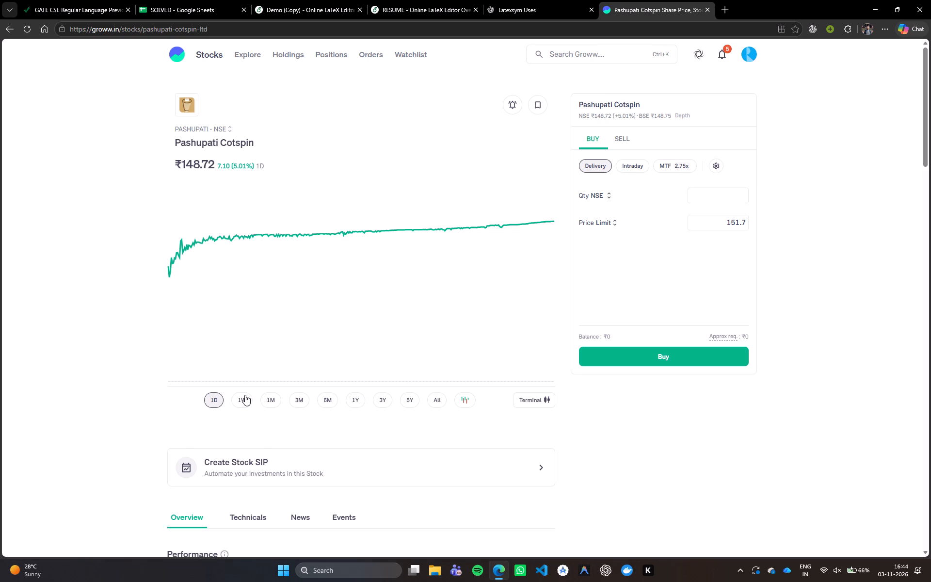
click(291, 397)
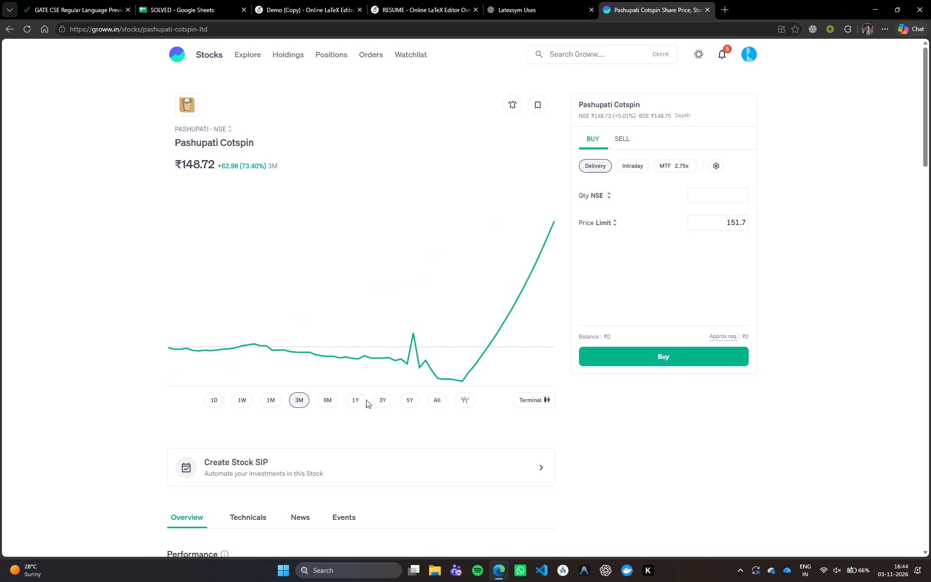
click(333, 396)
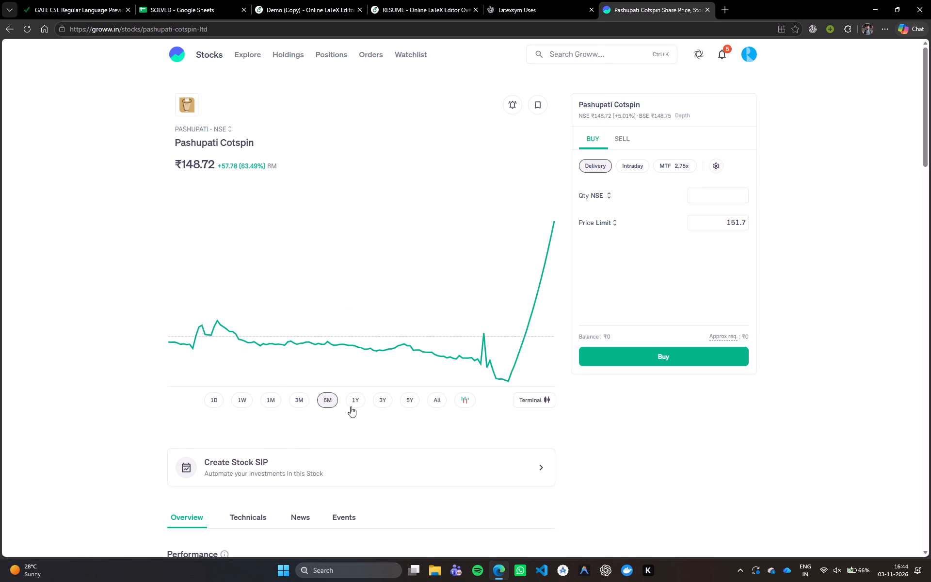
click(443, 396)
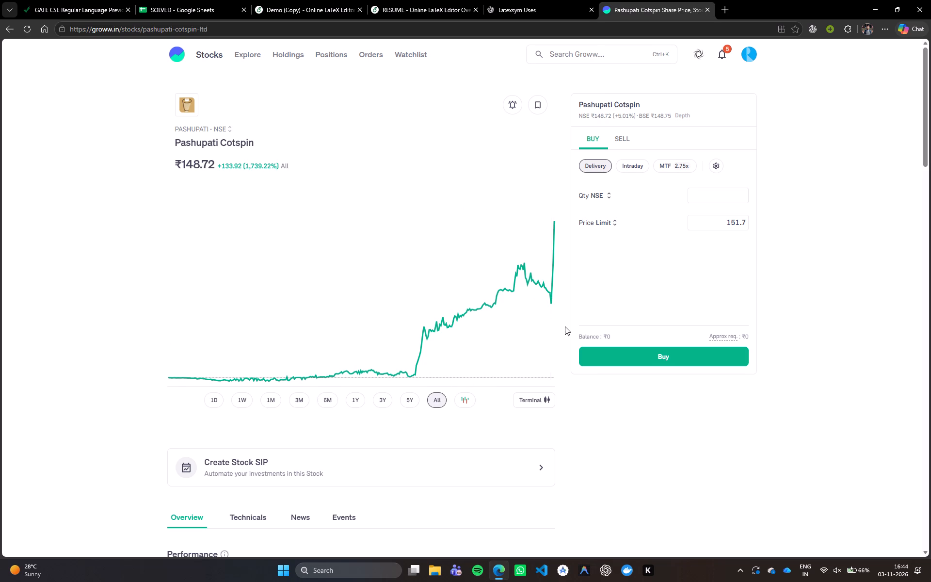
drag(550, 315, 550, 311)
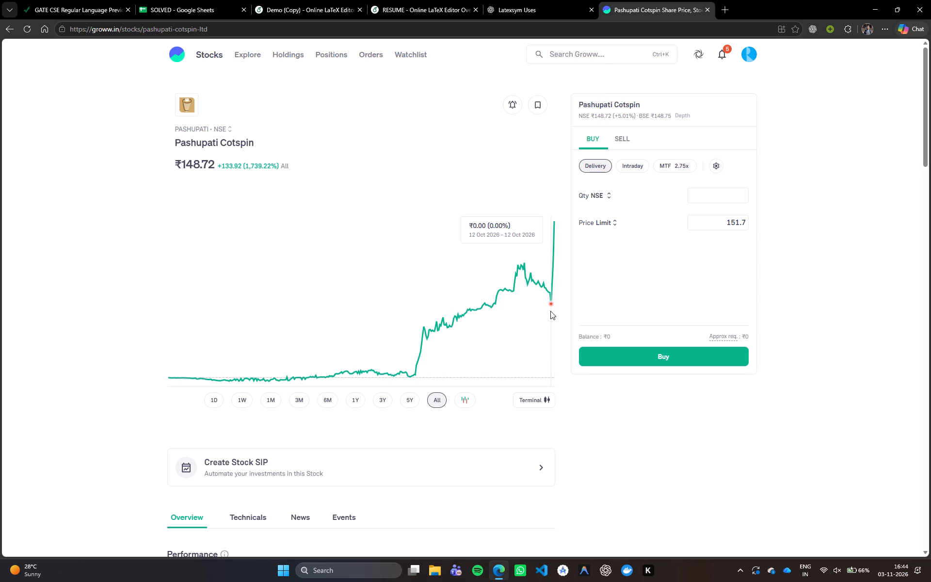
drag(550, 311, 550, 310)
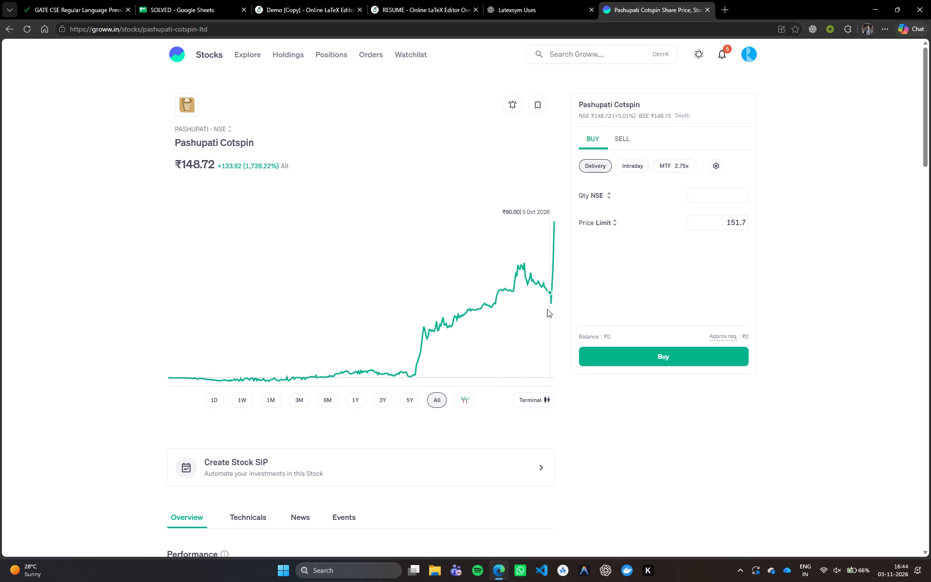
click(247, 400)
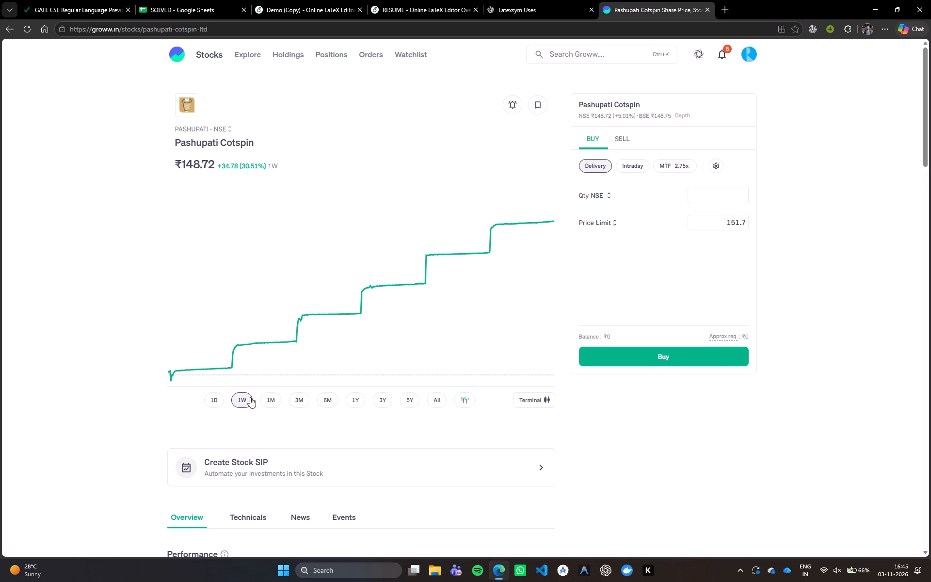
click(13, 35)
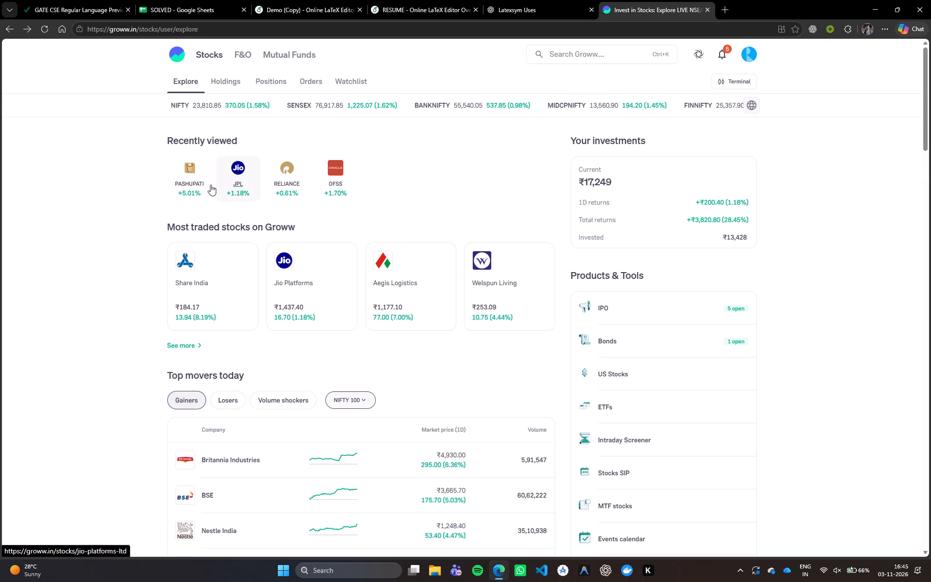
Reopen Pashupati Cotspin and review its performance, fundamentals and technicals, checking the RSI (14) indicator.
click(181, 186)
scroll(930, 581, down, 3)
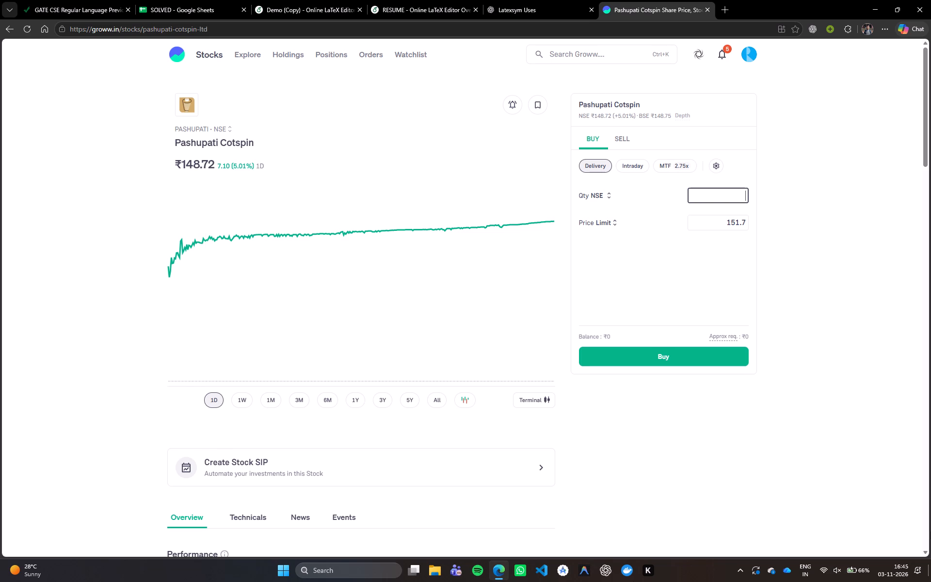
scroll(902, 433, down, 4)
scroll(489, 447, down, 3)
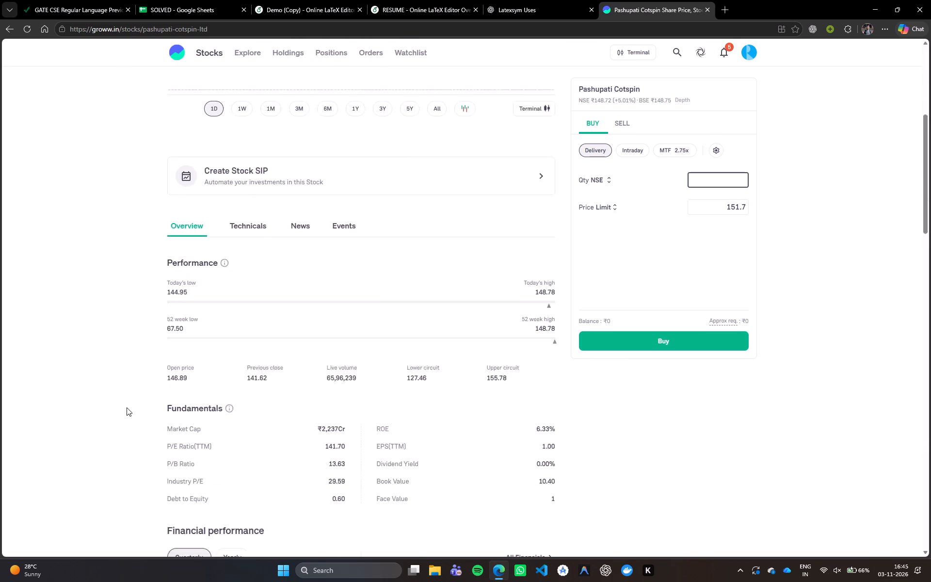
scroll(180, 396, up, 4)
click(234, 369)
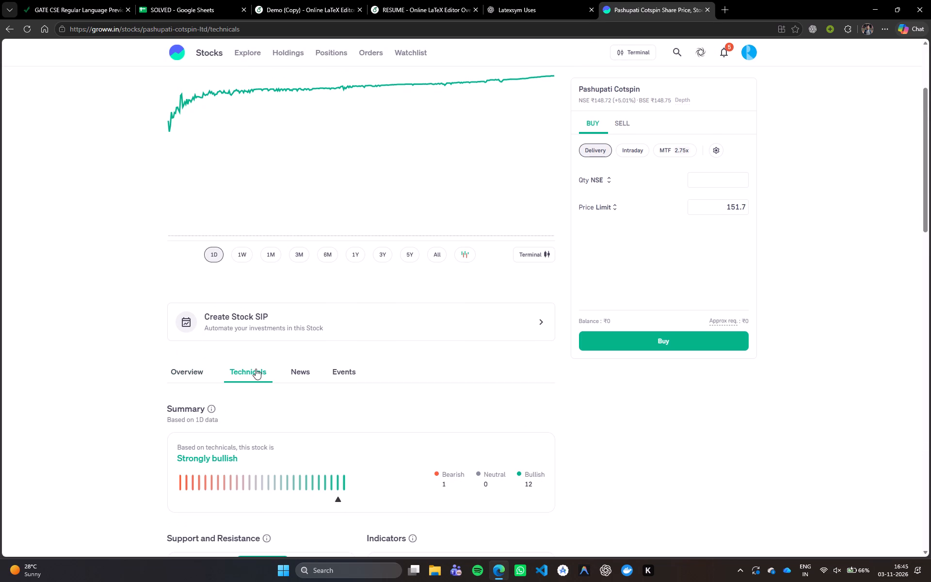
scroll(285, 376, down, 3)
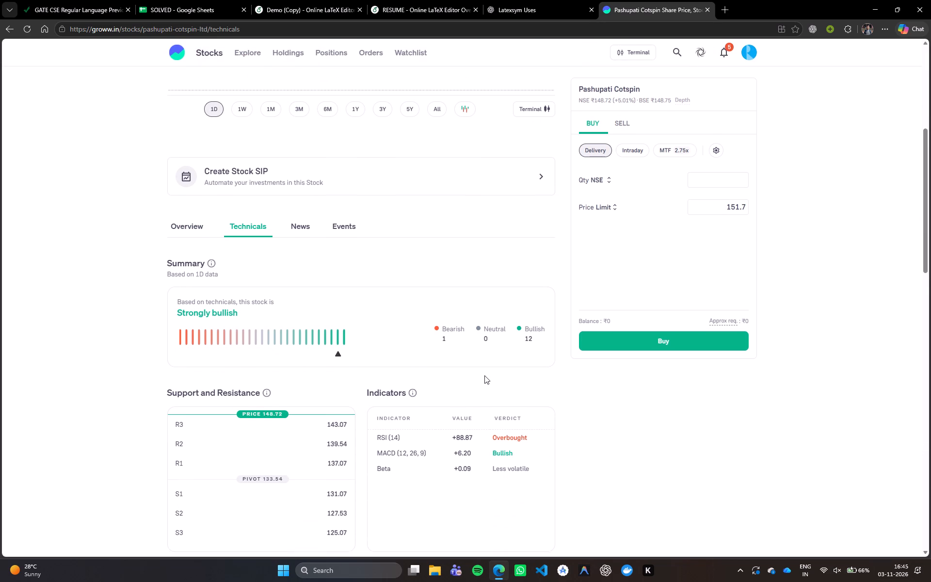
scroll(484, 375, down, 1)
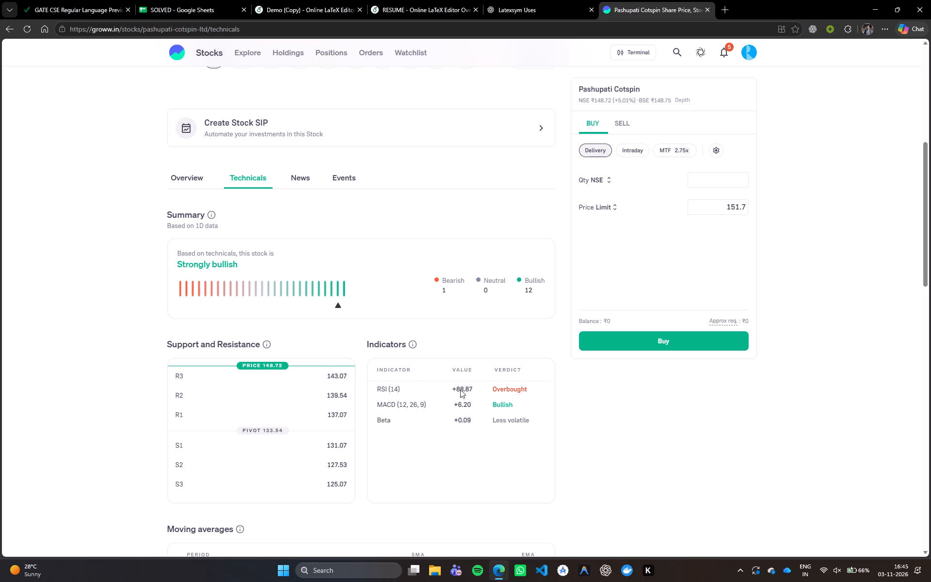
drag(458, 387, 482, 388)
click(482, 388)
Go to Mutual Funds and open the portfolio analysis of the mutual fund investments.
click(251, 53)
click(267, 54)
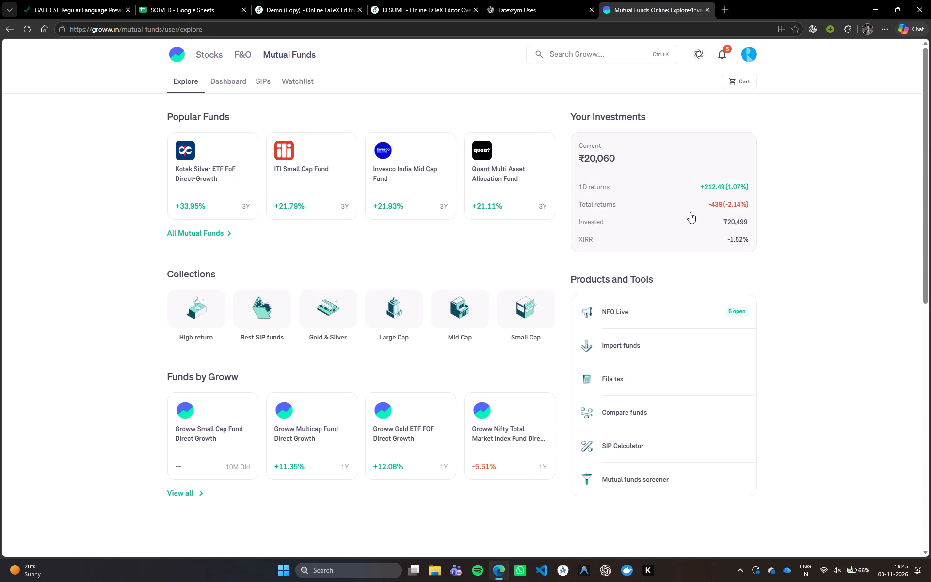
click(690, 212)
click(544, 151)
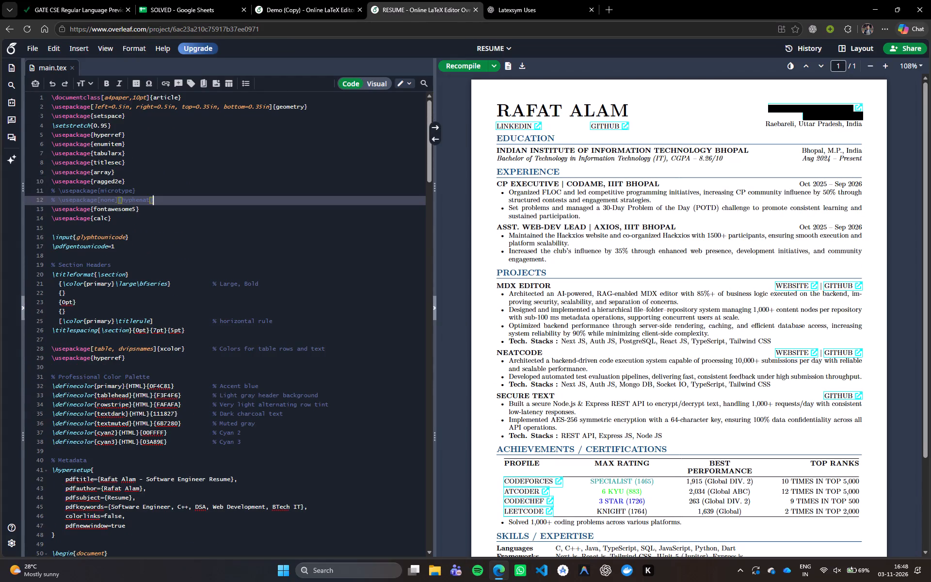
key(ctrl+slash)
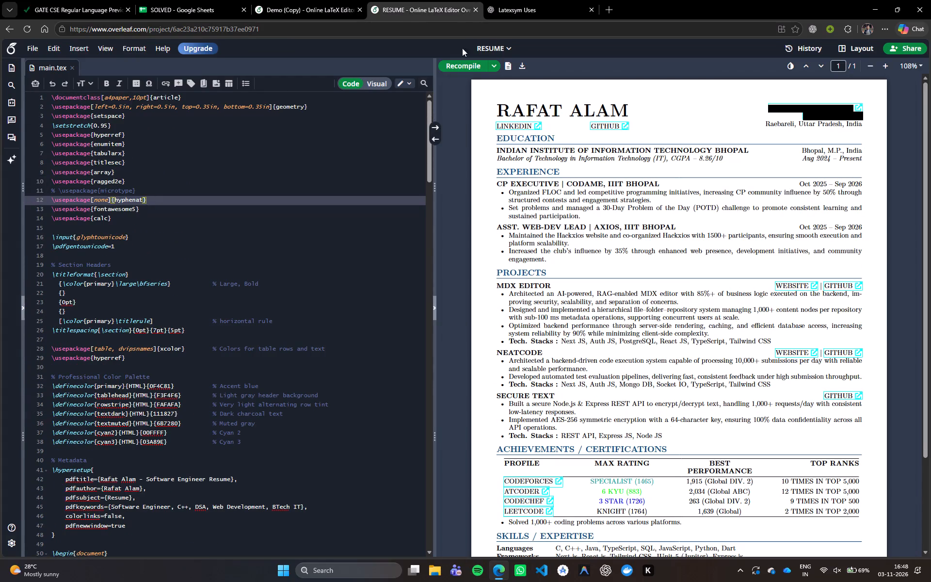
click(458, 64)
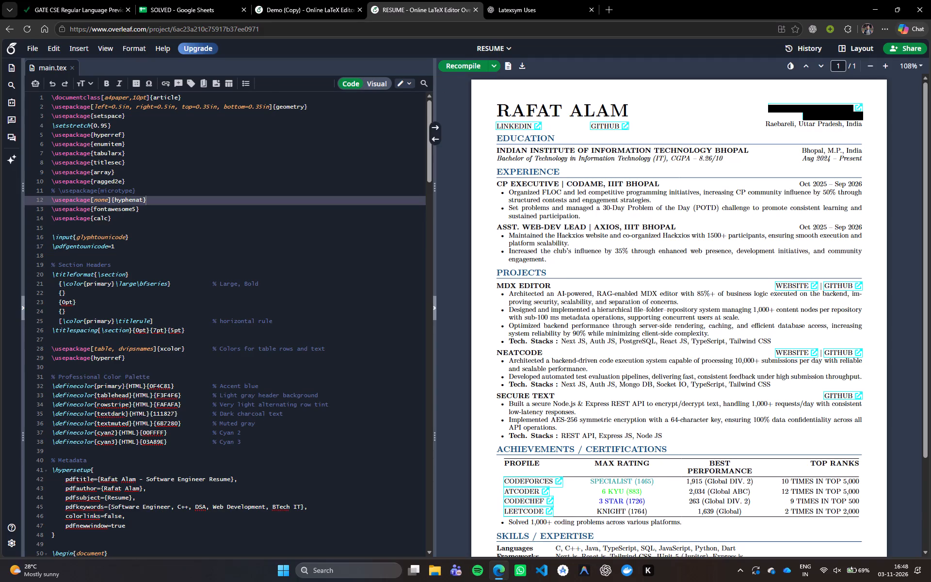
scroll(592, 456, down, 3)
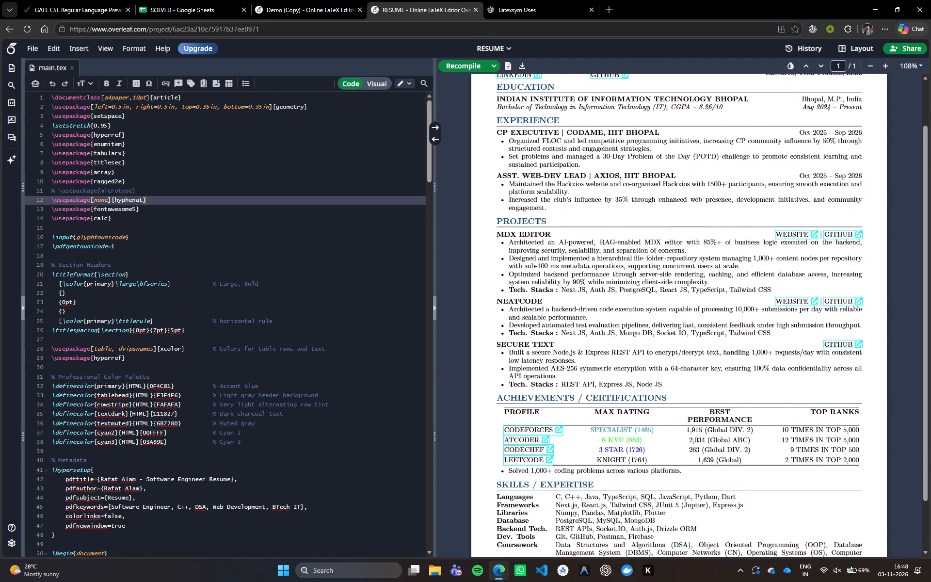
scroll(698, 454, down, 3)
scroll(662, 475, up, 6)
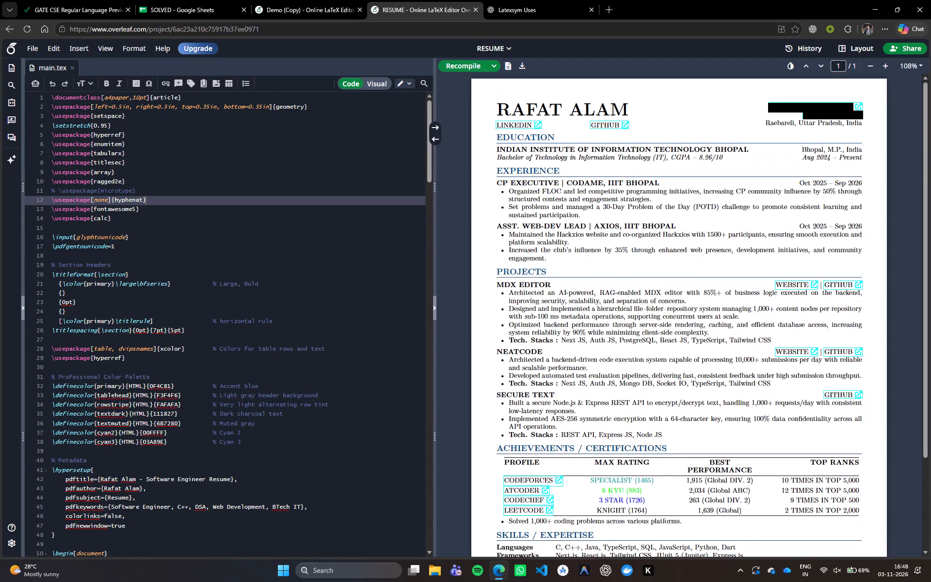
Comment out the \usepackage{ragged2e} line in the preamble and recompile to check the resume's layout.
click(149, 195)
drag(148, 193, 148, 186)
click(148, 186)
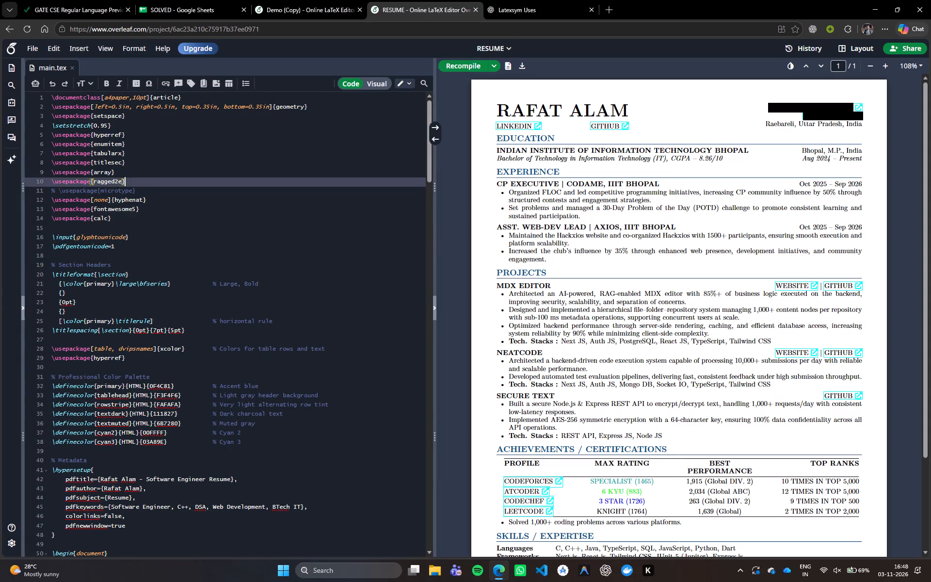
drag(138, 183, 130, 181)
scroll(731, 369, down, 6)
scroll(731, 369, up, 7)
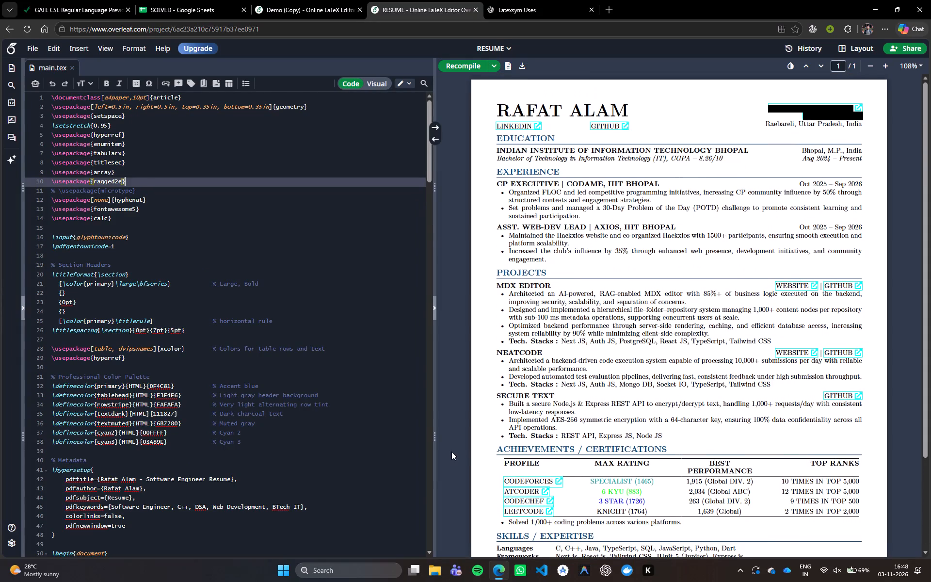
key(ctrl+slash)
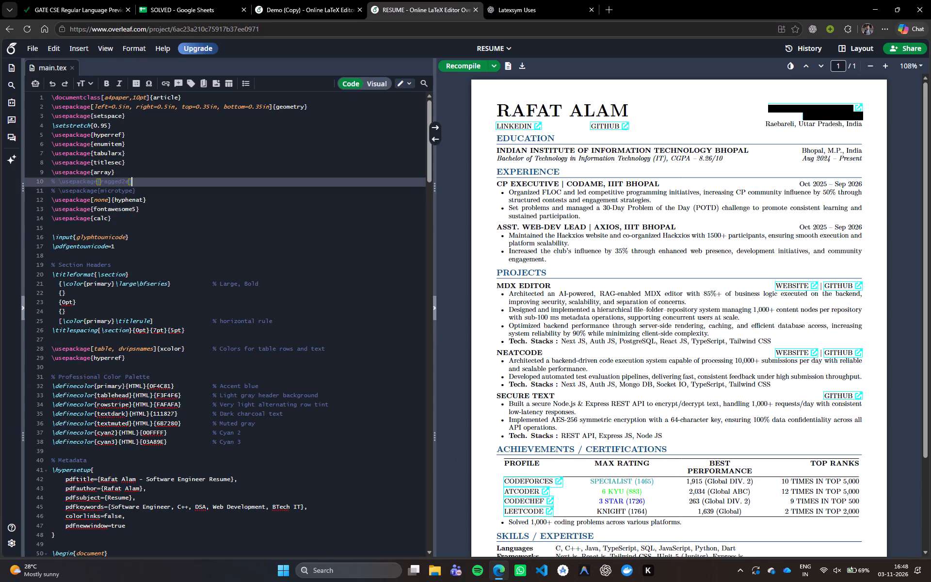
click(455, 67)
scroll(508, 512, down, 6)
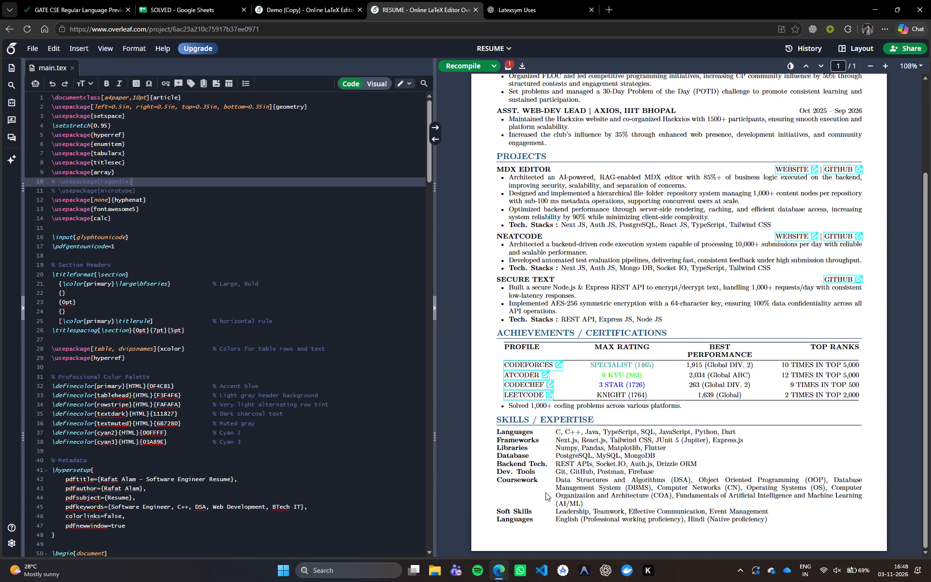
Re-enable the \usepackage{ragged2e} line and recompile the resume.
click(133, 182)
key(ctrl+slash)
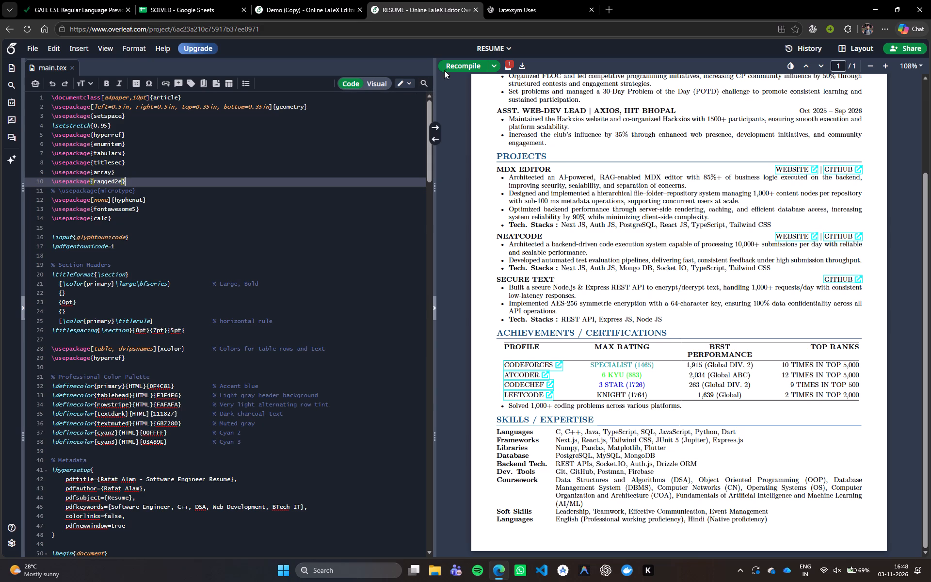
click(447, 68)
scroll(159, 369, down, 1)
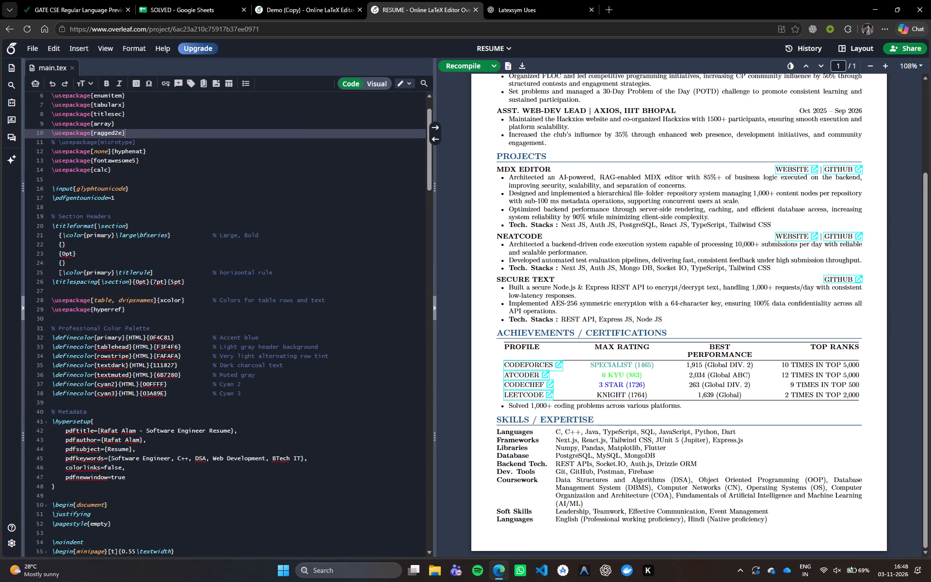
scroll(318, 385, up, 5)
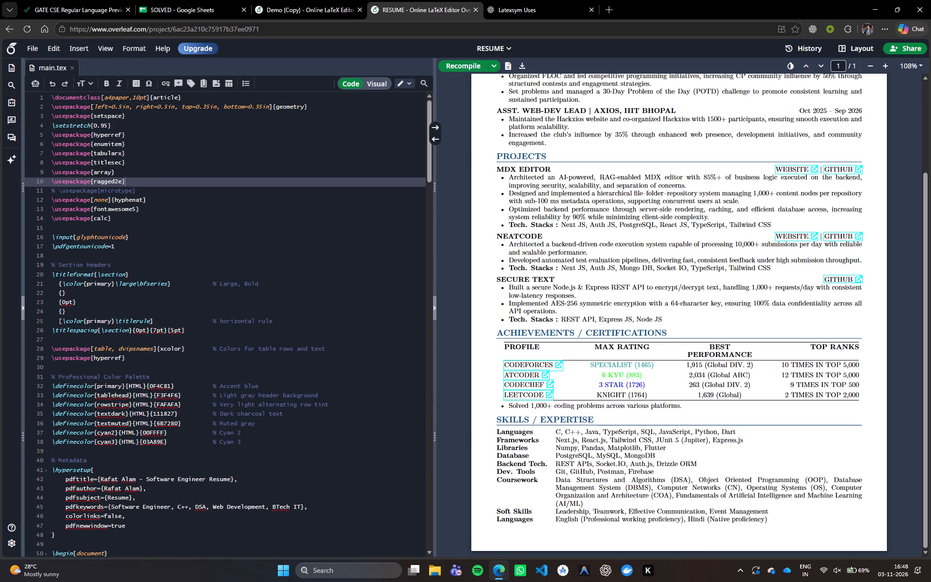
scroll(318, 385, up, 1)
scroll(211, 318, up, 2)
click(145, 190)
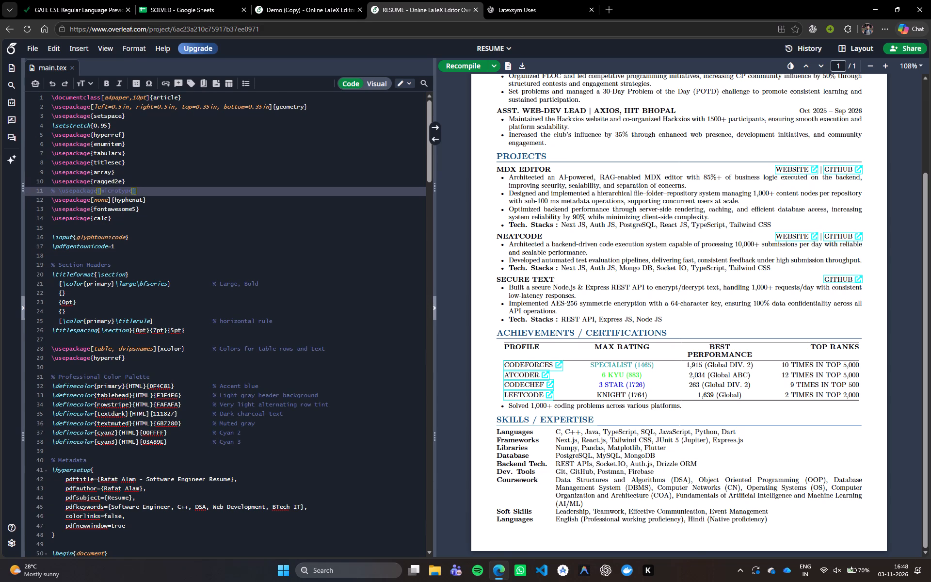
key(ctrl+slash)
click(464, 70)
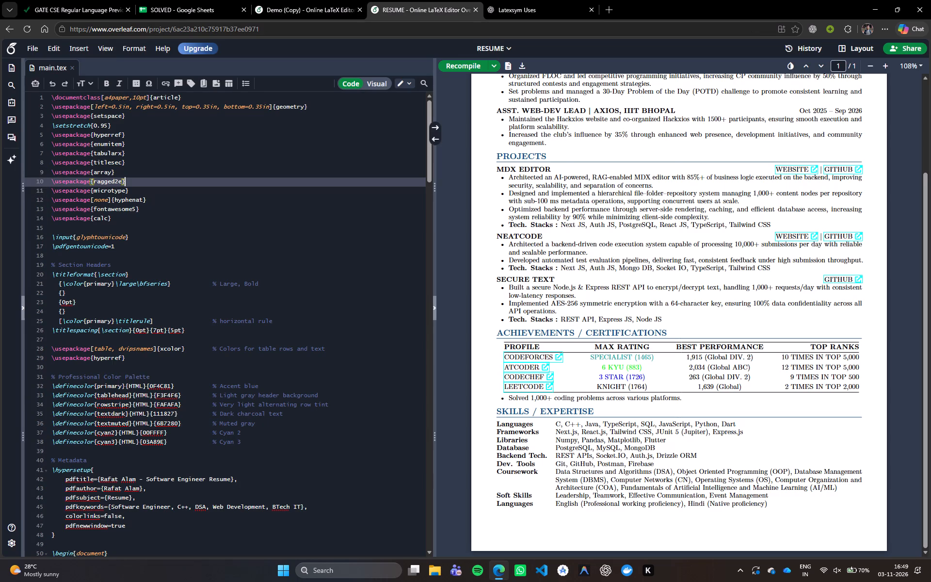
key(ctrl+slash)
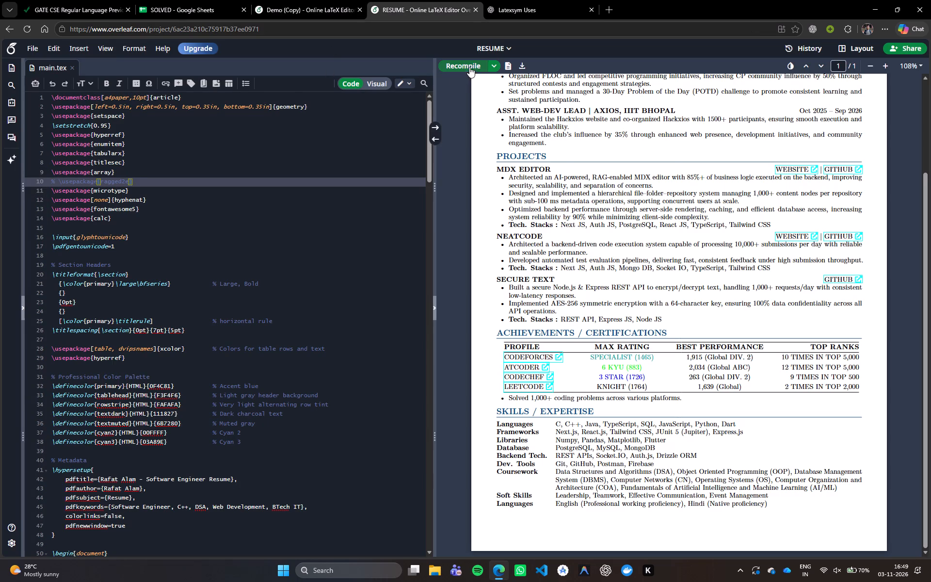
click(467, 65)
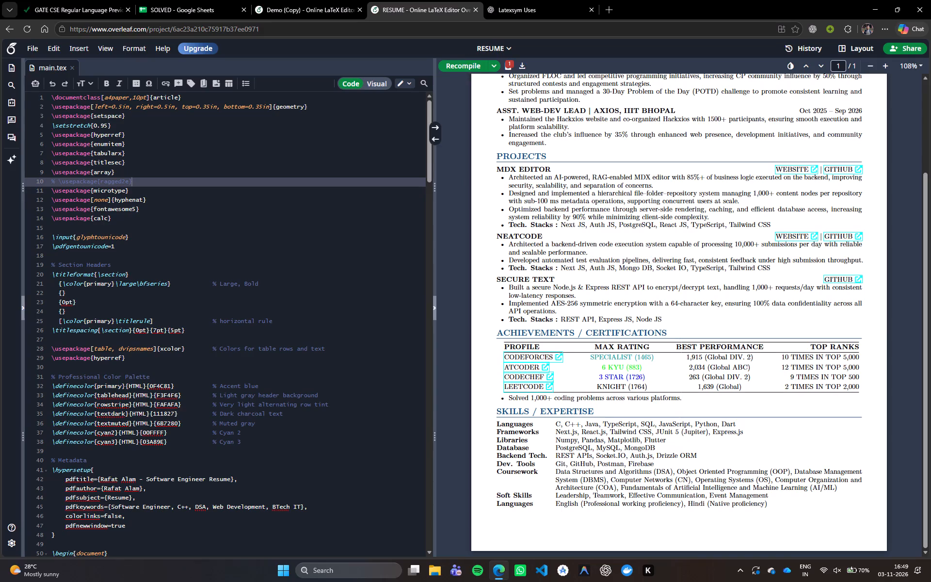
Comment out the \usepackage[none]{hyphenat} line in the preamble.
scroll(543, 349, up, 5)
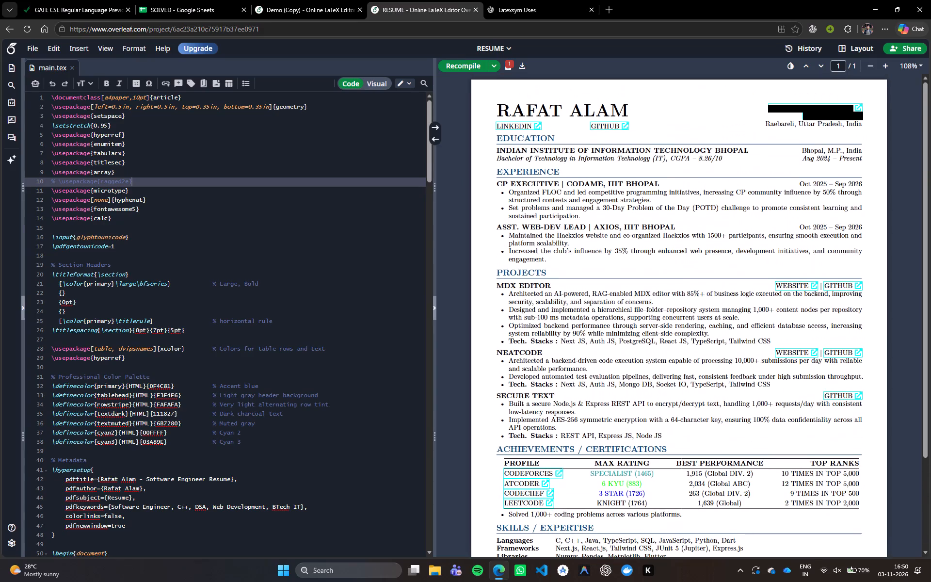
drag(554, 222, 556, 426)
click(556, 426)
click(128, 169)
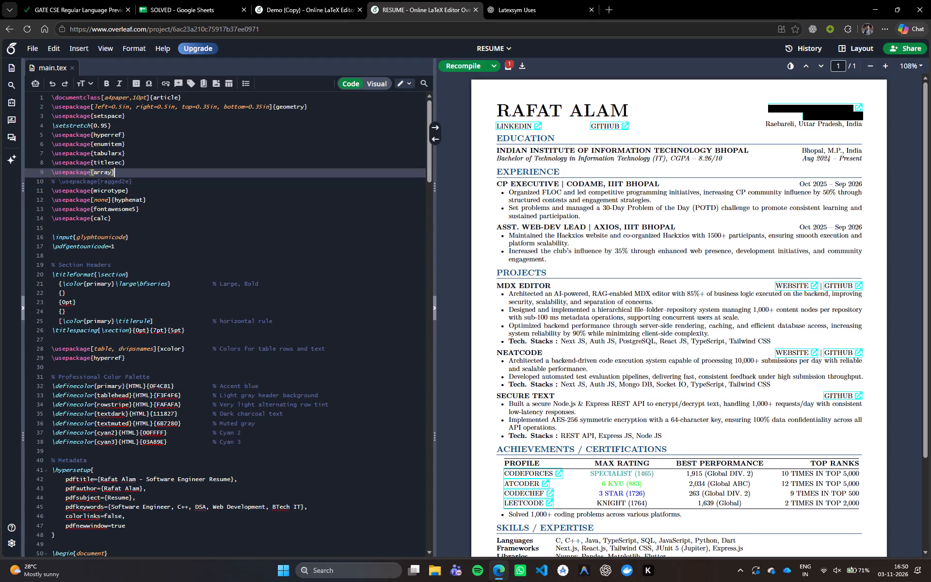
click(150, 201)
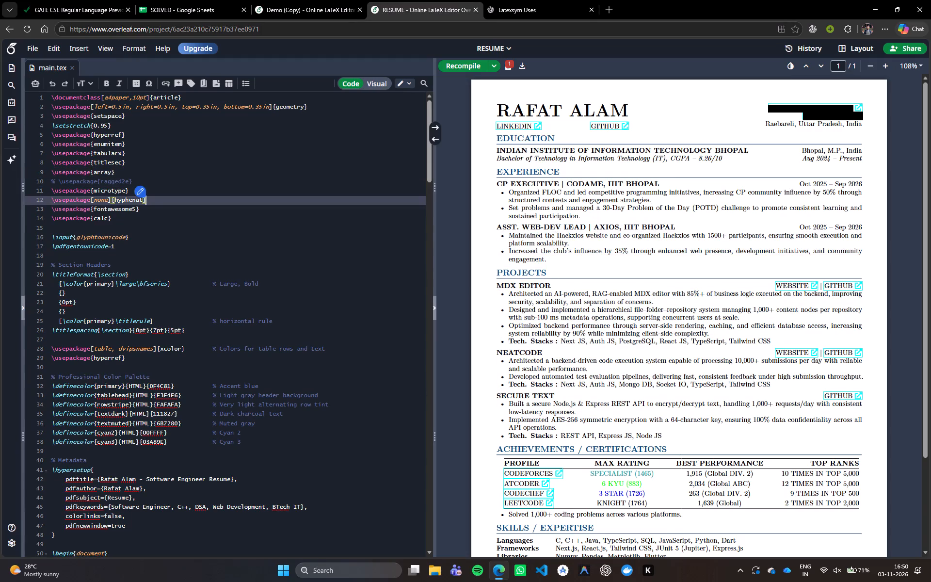
key(ctrl+slash)
scroll(596, 307, down, 6)
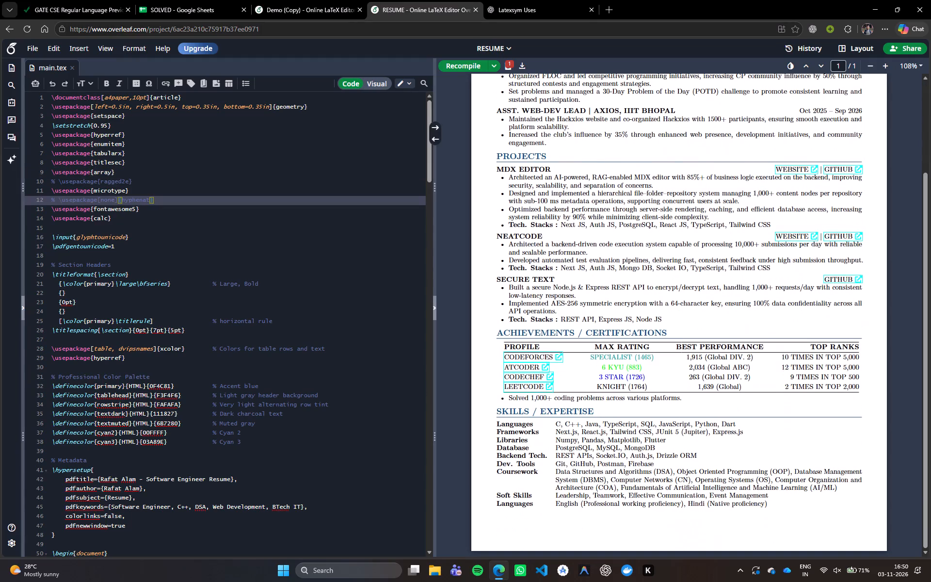
Read the compile log and its errors about the ragged2e package, and return to the PDF preview.
click(508, 66)
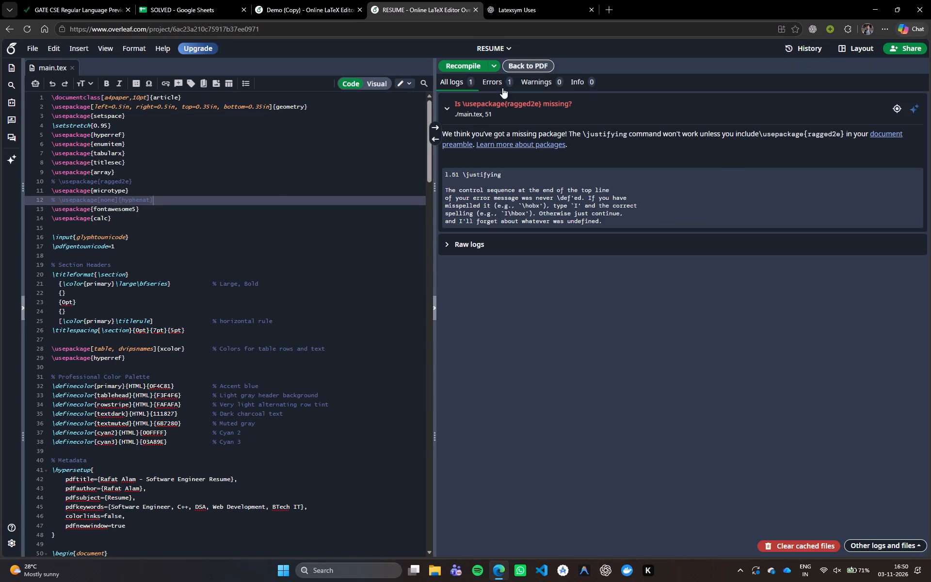
drag(456, 197, 464, 209)
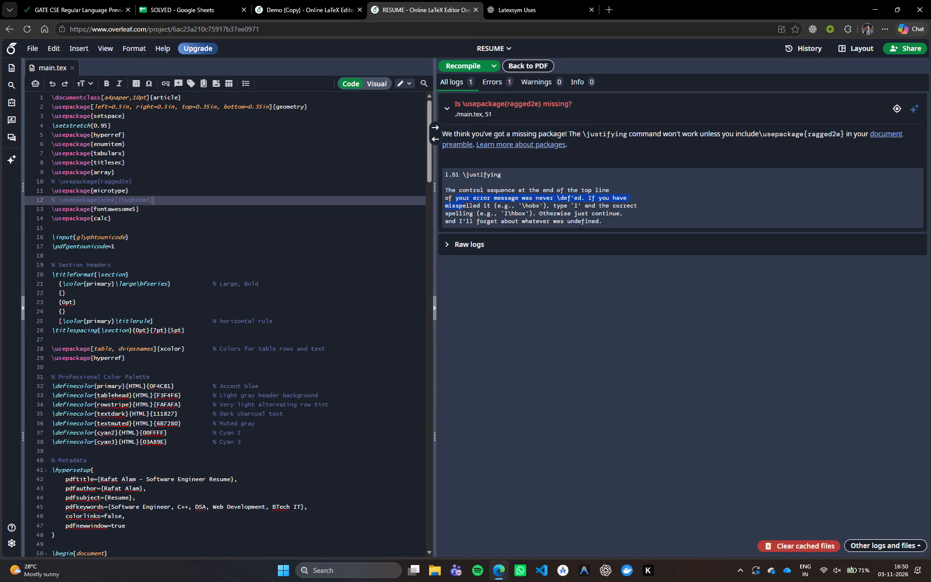
drag(464, 209, 468, 219)
click(468, 219)
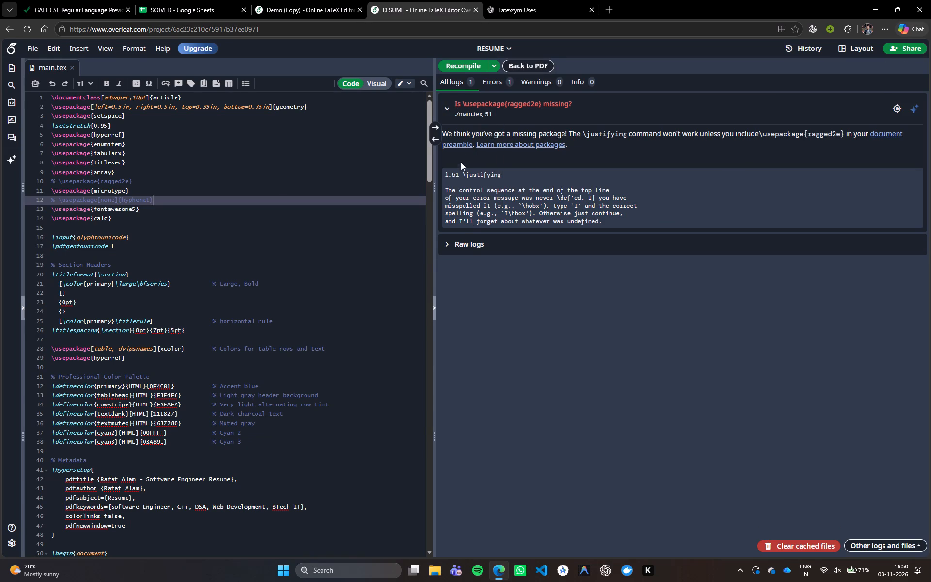
click(459, 81)
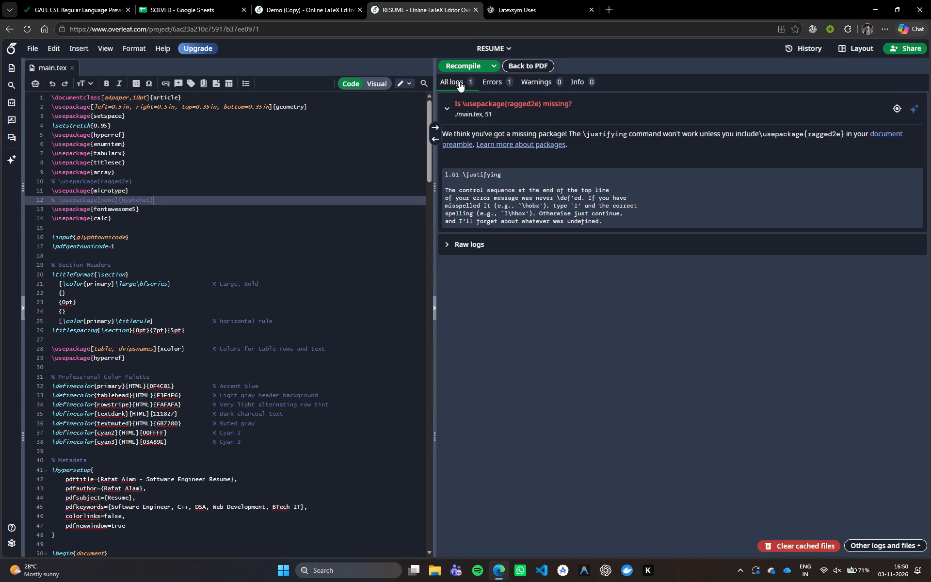
click(485, 81)
click(467, 79)
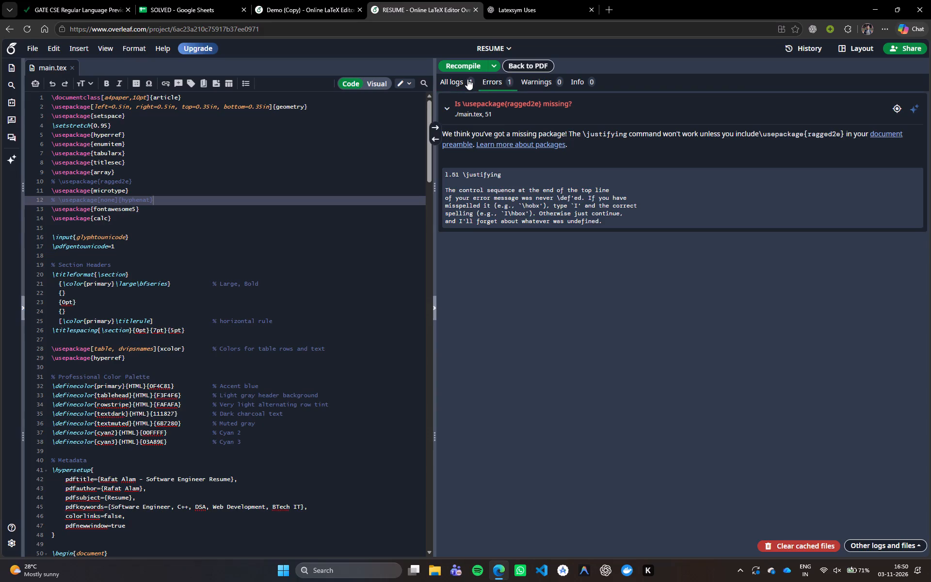
click(545, 64)
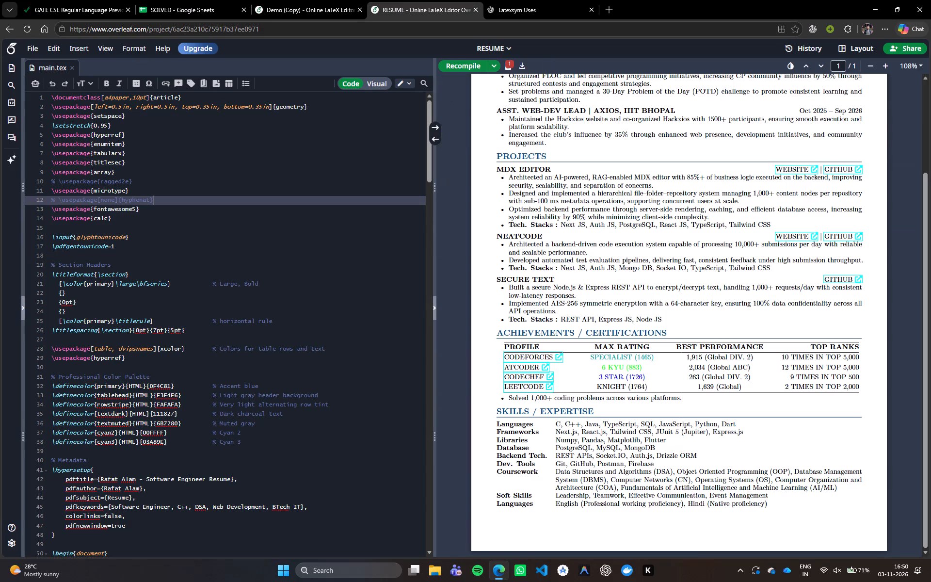
Examine main.tex from the ragged2e line down to the \justifying command and header code, alongside the compiled resume.
click(133, 178)
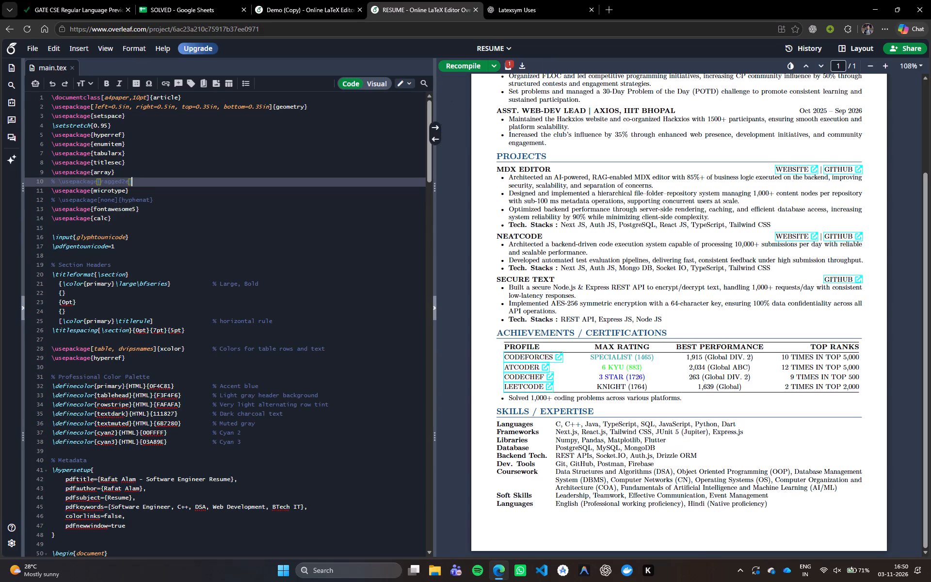
scroll(291, 204, down, 7)
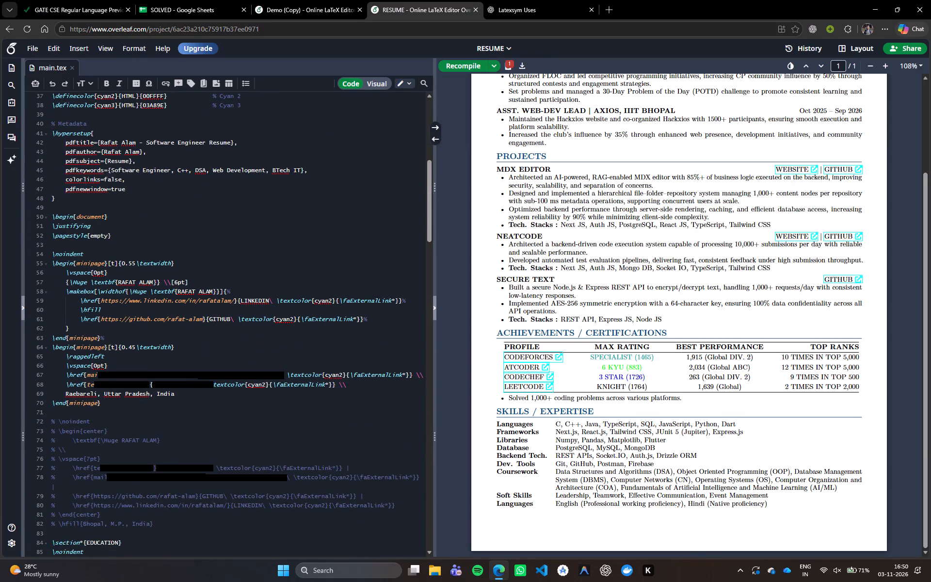
scroll(509, 297, up, 5)
scroll(324, 255, up, 3)
scroll(324, 255, down, 1)
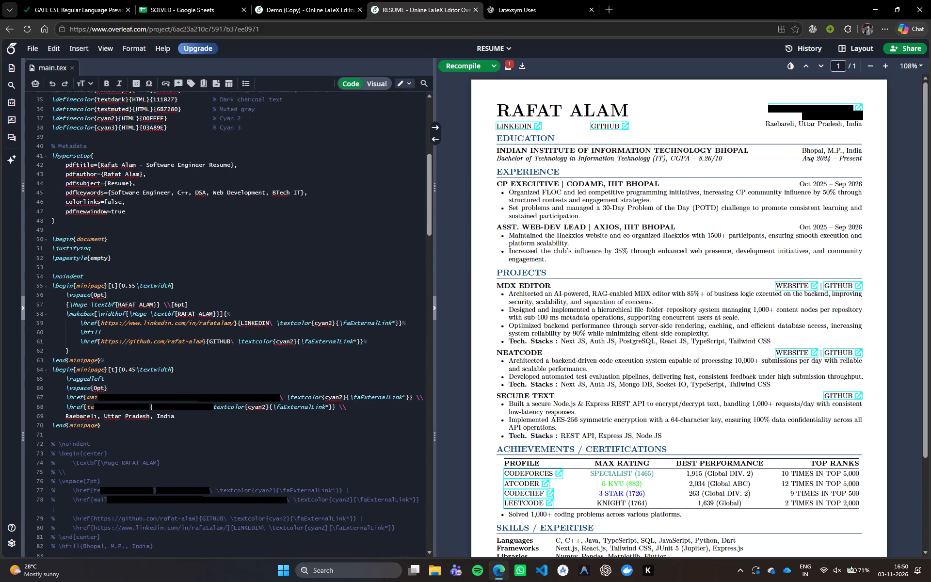
scroll(324, 255, up, 1)
scroll(324, 255, down, 1)
scroll(324, 255, up, 6)
scroll(650, 369, up, 6)
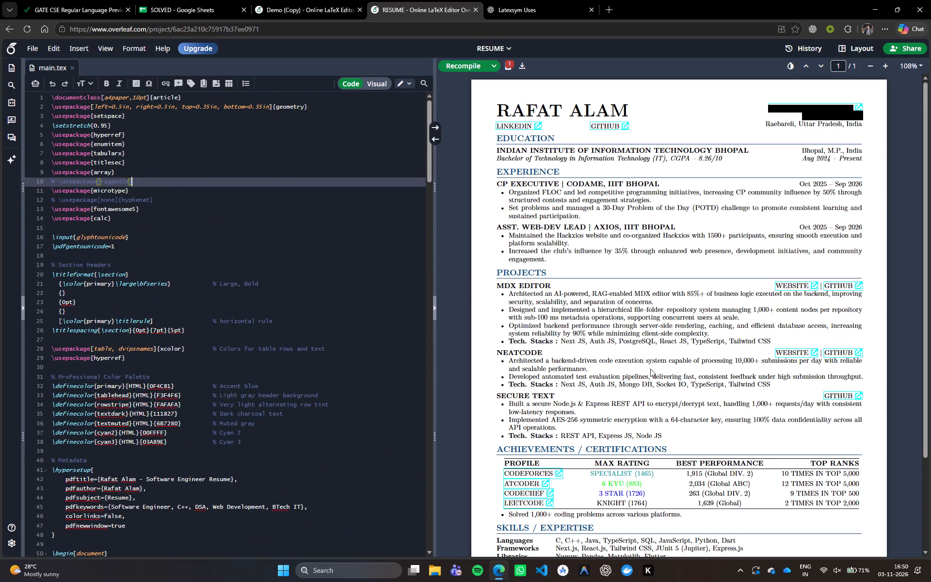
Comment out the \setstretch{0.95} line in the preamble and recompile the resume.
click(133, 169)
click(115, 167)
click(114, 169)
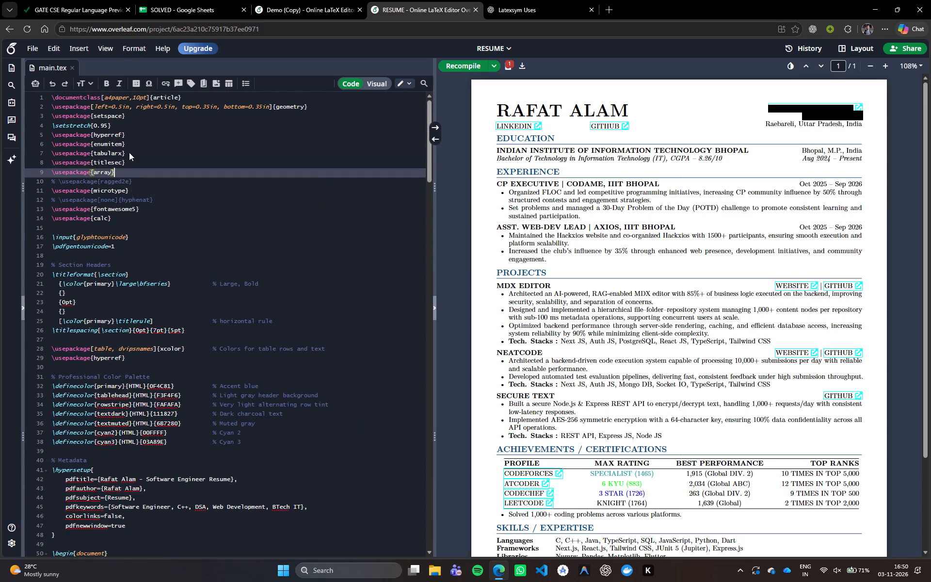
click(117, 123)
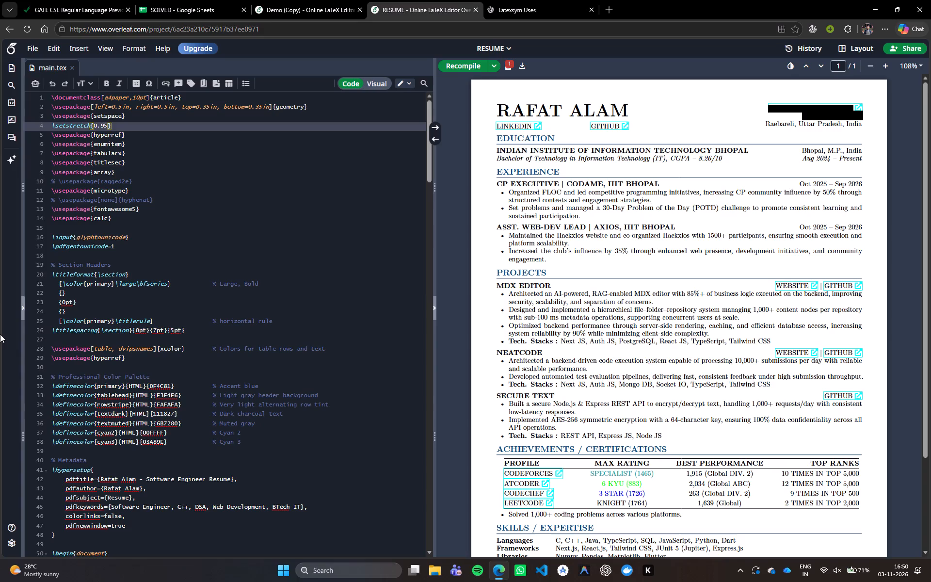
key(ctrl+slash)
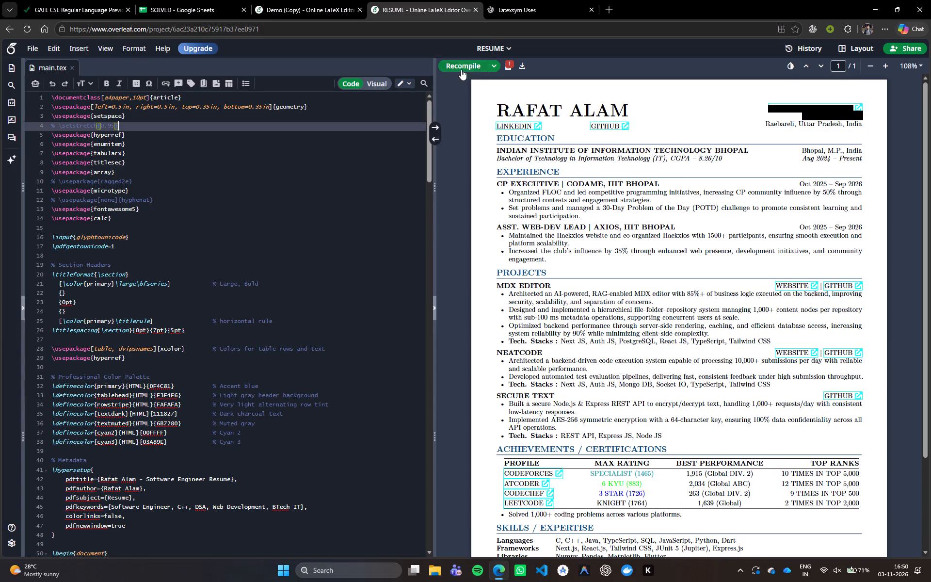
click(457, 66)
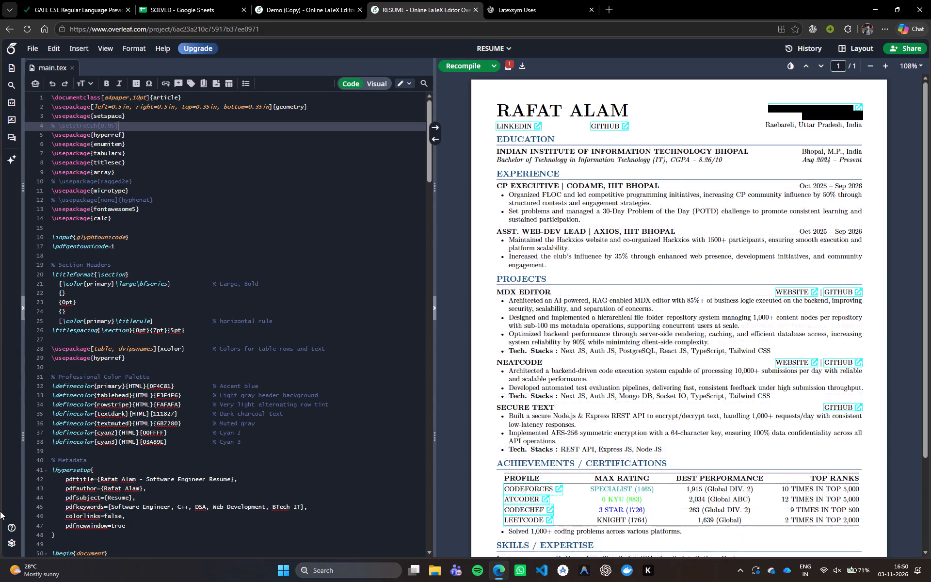
Examine the recompiled resume from the header to Skills / Expertise to judge line spacing and page fit.
scroll(570, 476, down, 2)
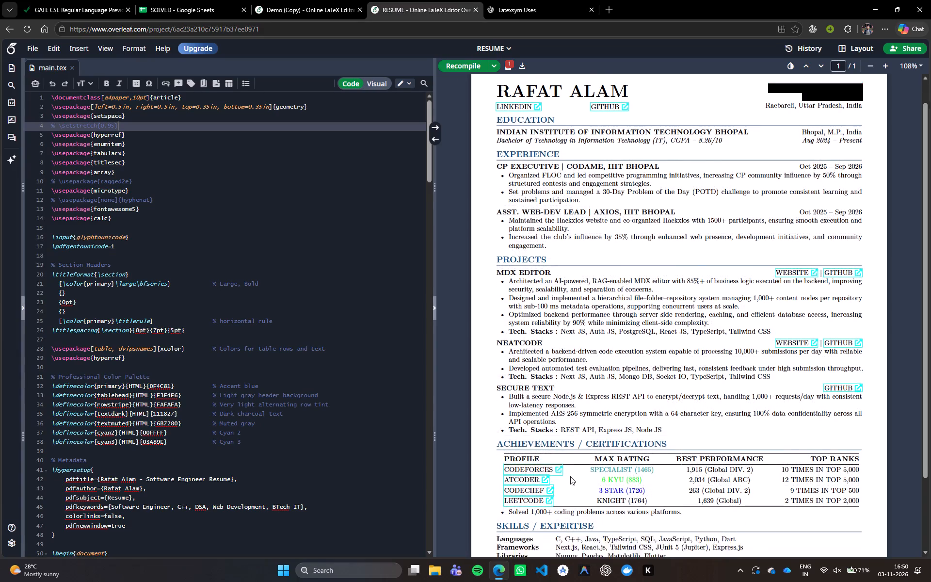
scroll(570, 476, down, 9)
scroll(571, 476, up, 3)
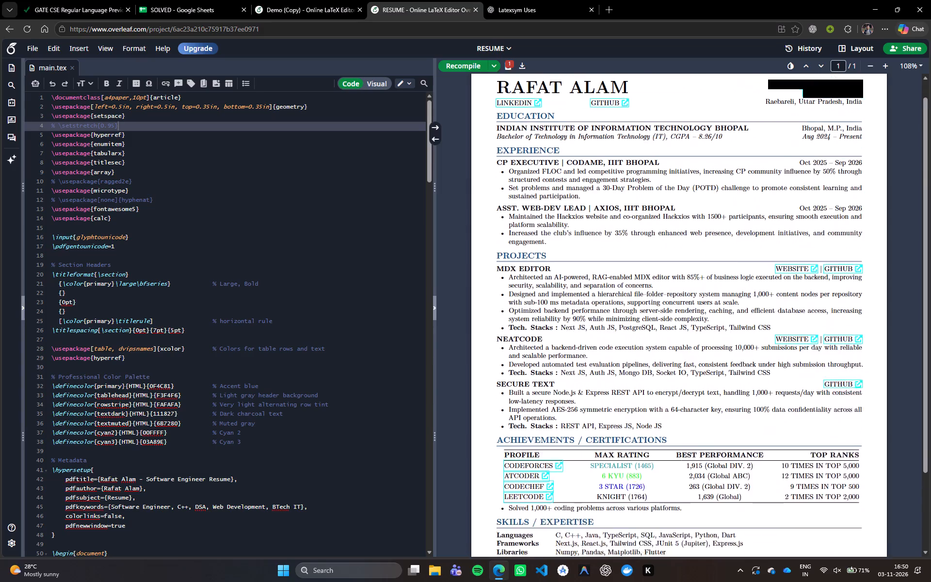
scroll(571, 476, up, 5)
scroll(570, 475, down, 7)
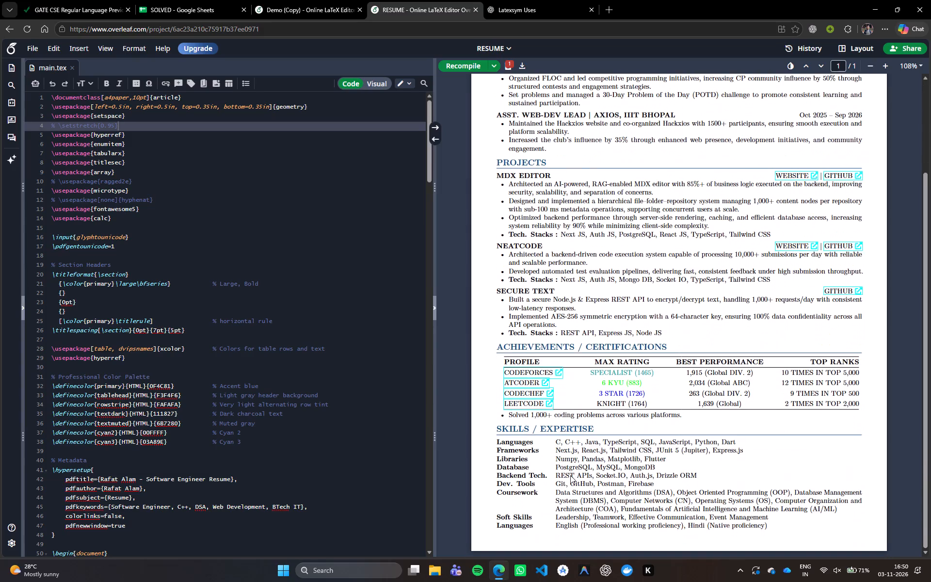
scroll(570, 475, up, 6)
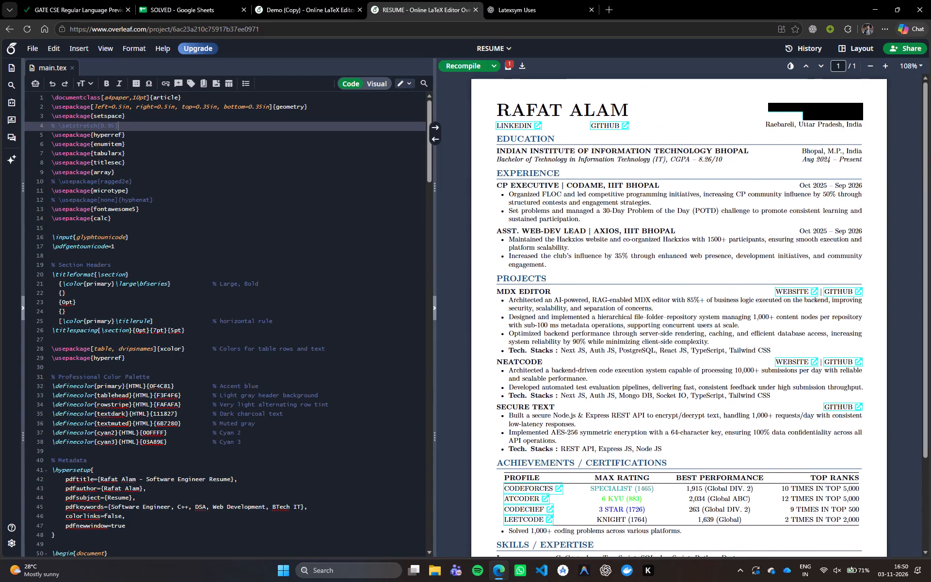
drag(521, 151, 562, 424)
click(562, 424)
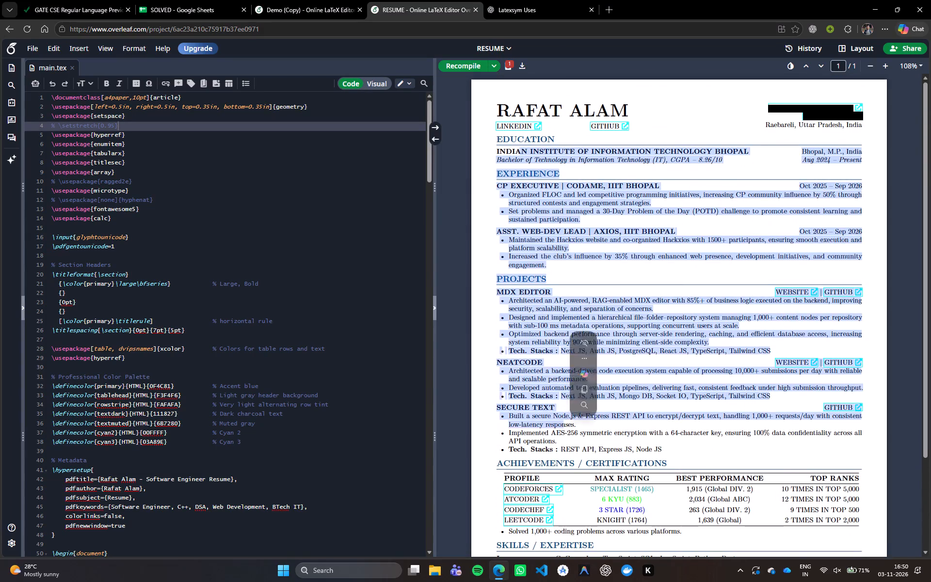
scroll(562, 425, down, 7)
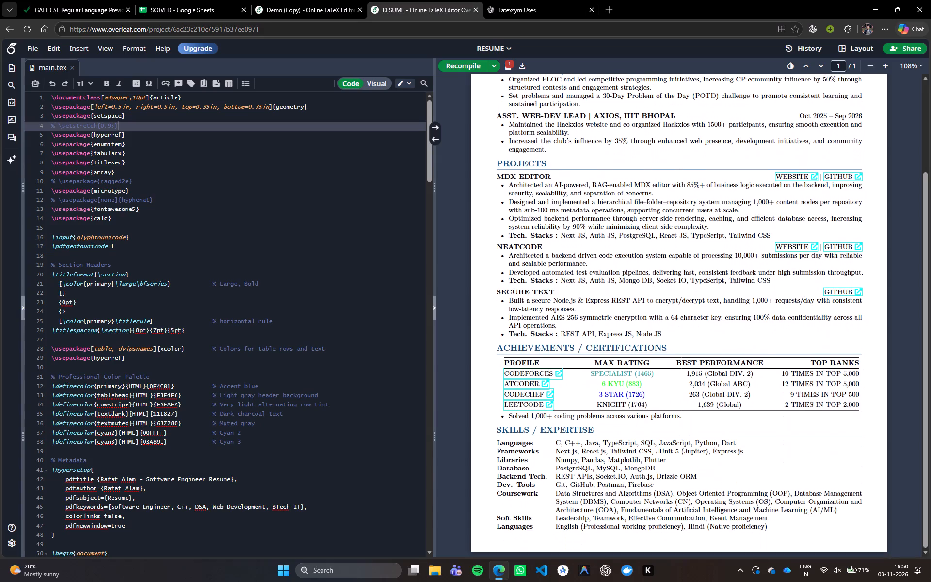
scroll(562, 425, up, 5)
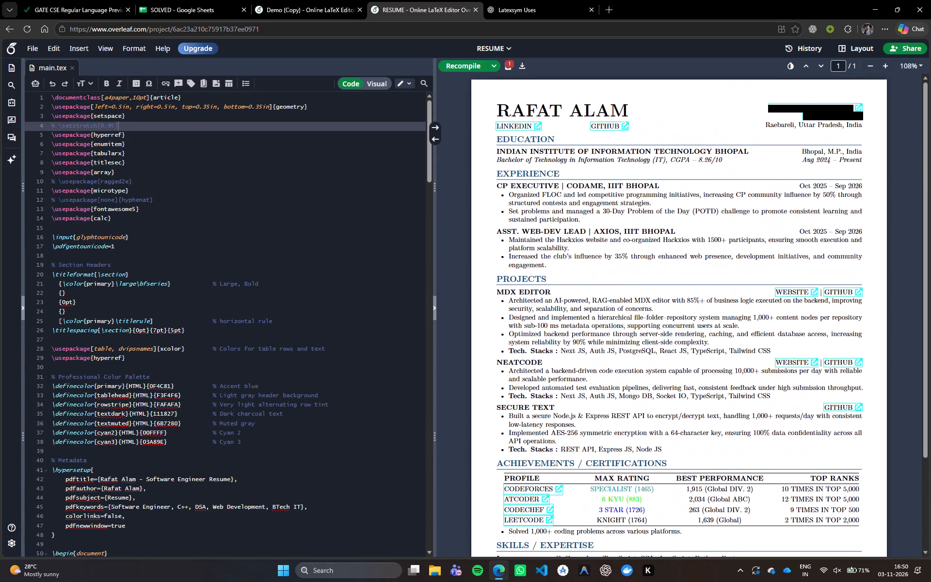
scroll(562, 425, down, 5)
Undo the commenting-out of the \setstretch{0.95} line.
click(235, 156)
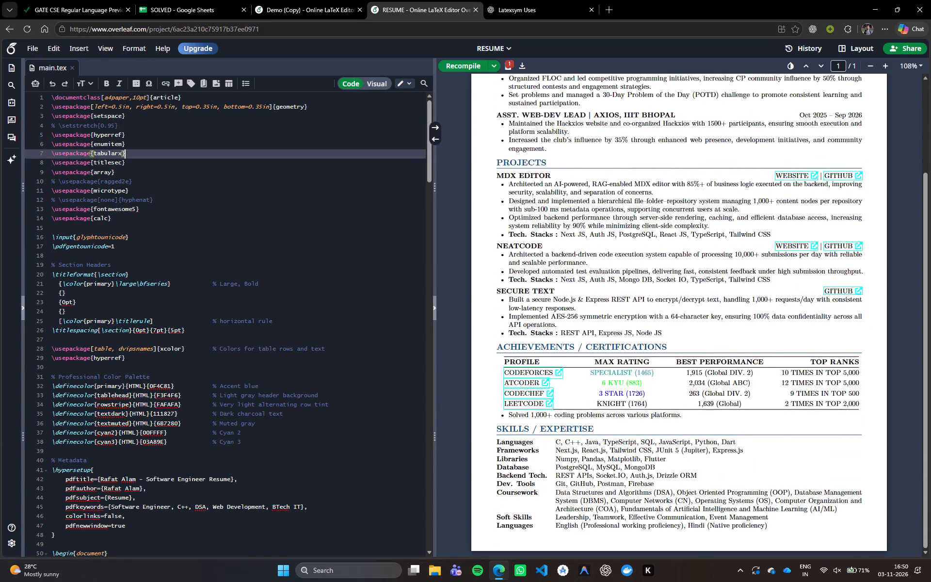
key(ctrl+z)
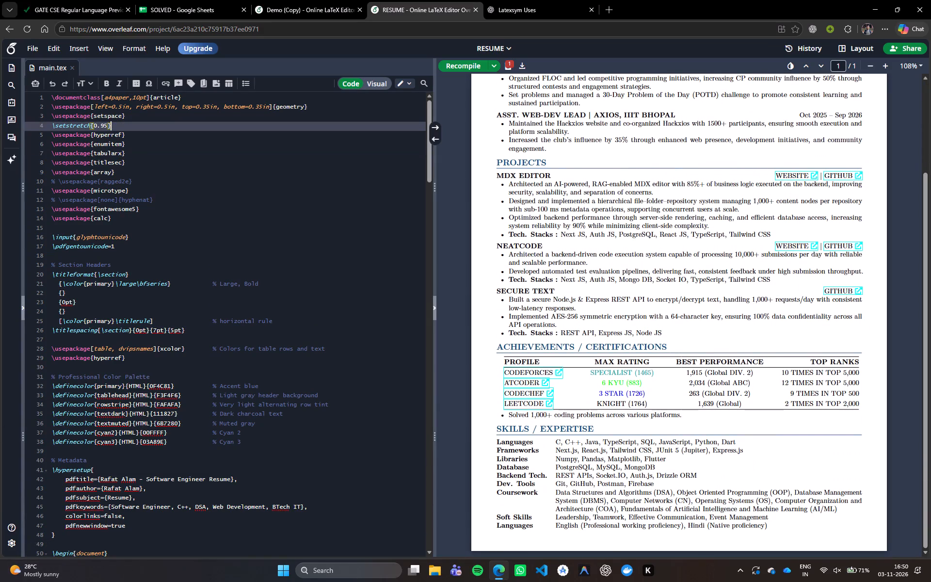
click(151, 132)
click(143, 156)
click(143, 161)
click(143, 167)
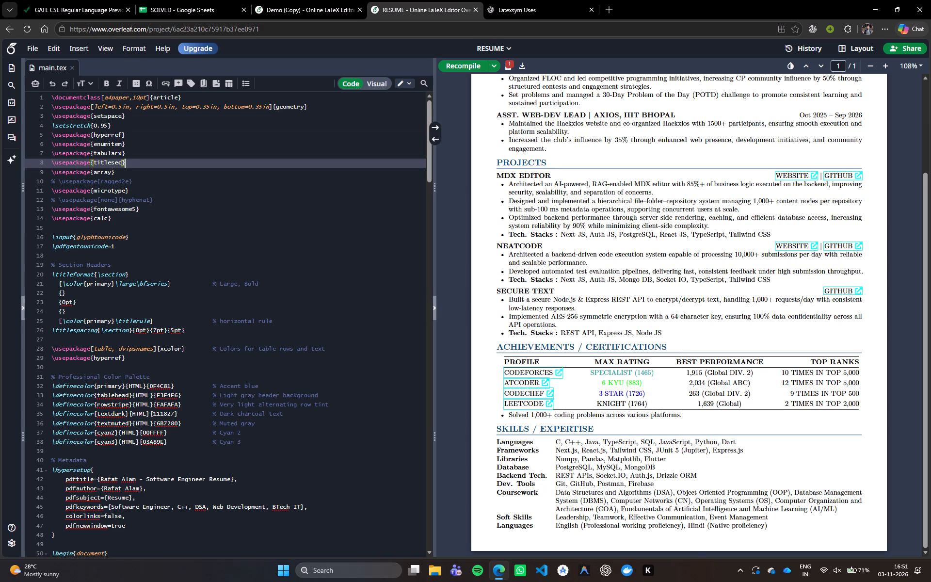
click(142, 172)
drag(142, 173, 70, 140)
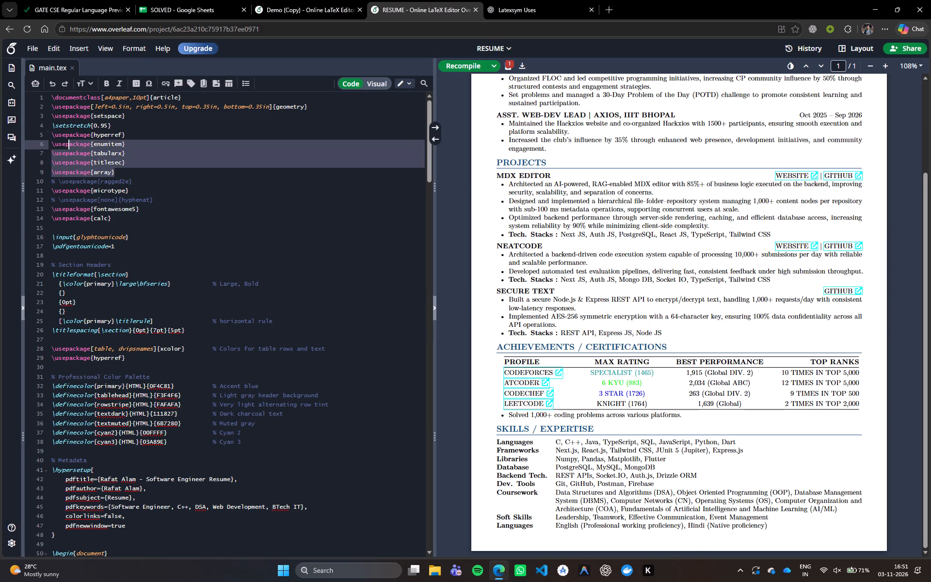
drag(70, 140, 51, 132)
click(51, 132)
Comment out the \usepackage{setspace} line, recompile, and check the top of the resume's layout.
click(125, 116)
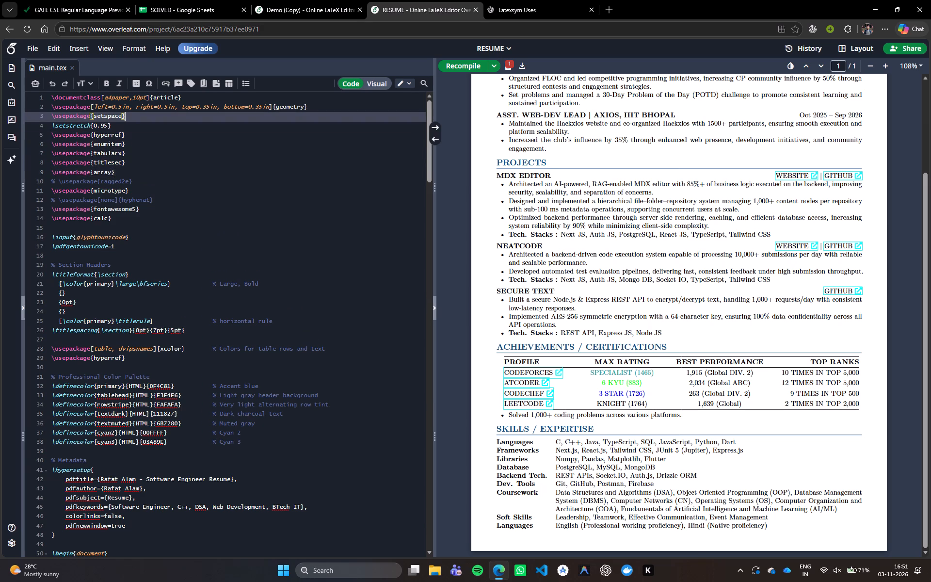
key(ctrl+slash)
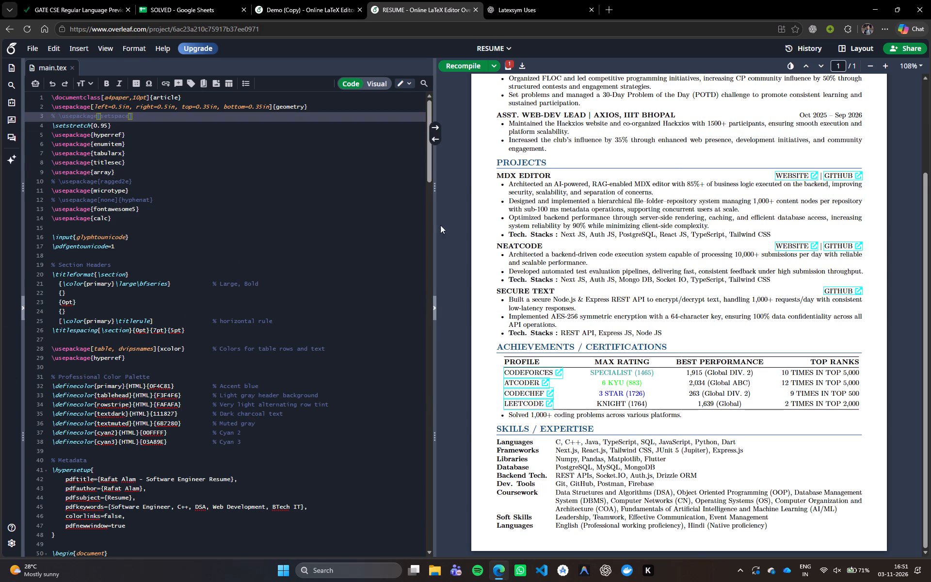
click(466, 65)
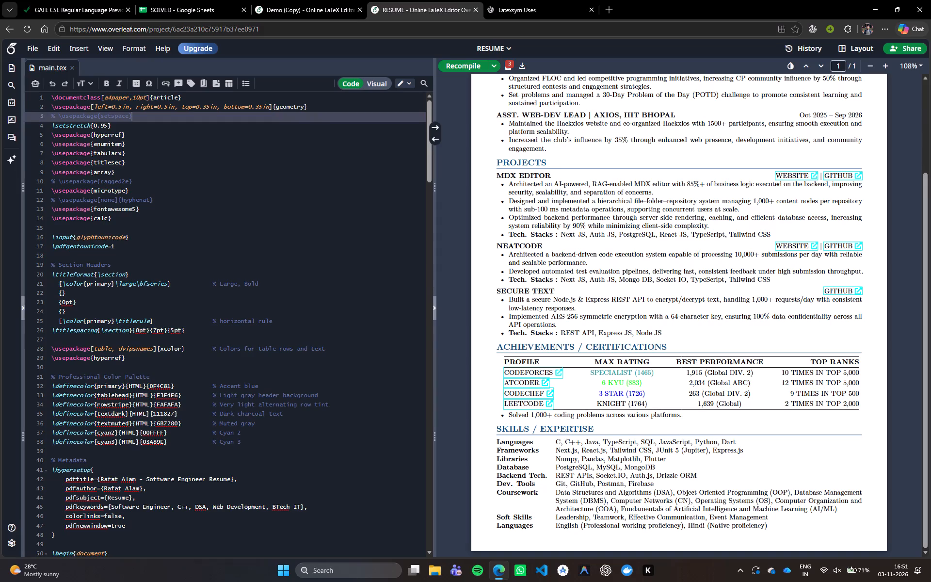
scroll(560, 360, up, 3)
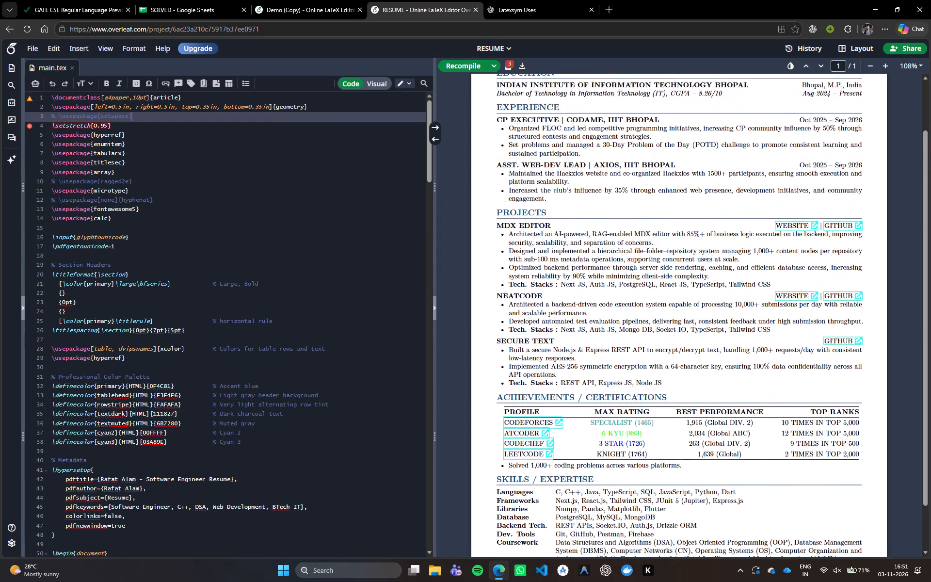
scroll(560, 360, up, 5)
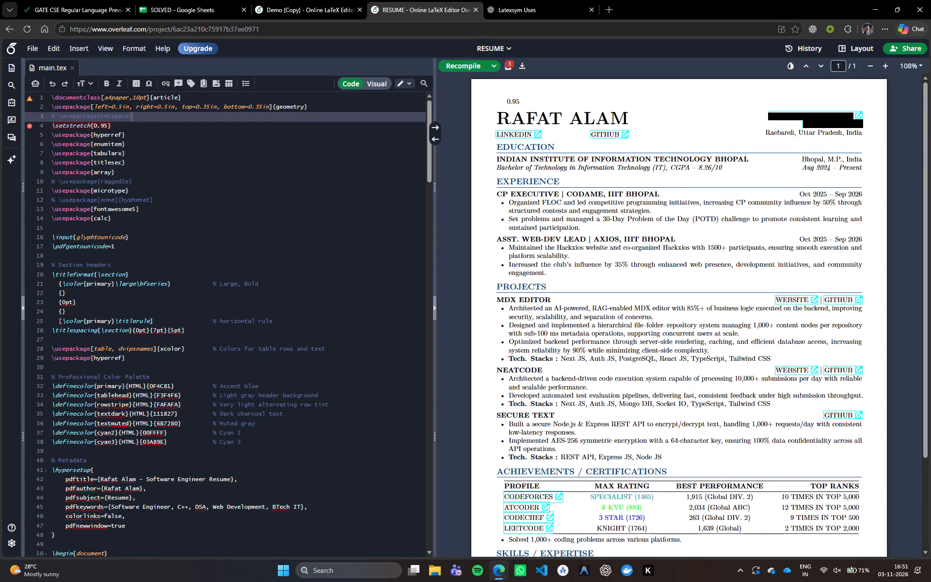
Uncomment the \usepackage{setspace} line, recompile the resume, and check its layout.
click(118, 124)
click(142, 116)
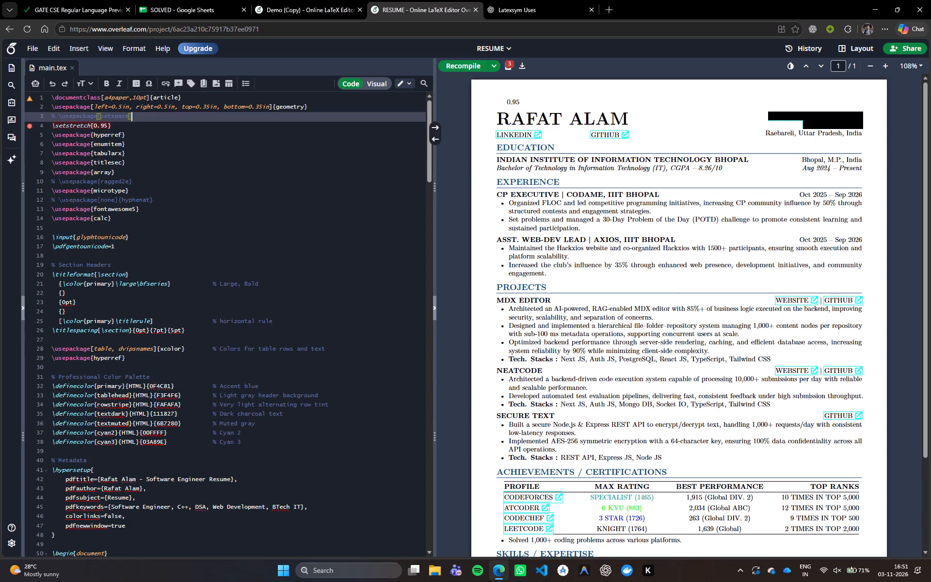
key(ctrl+slash)
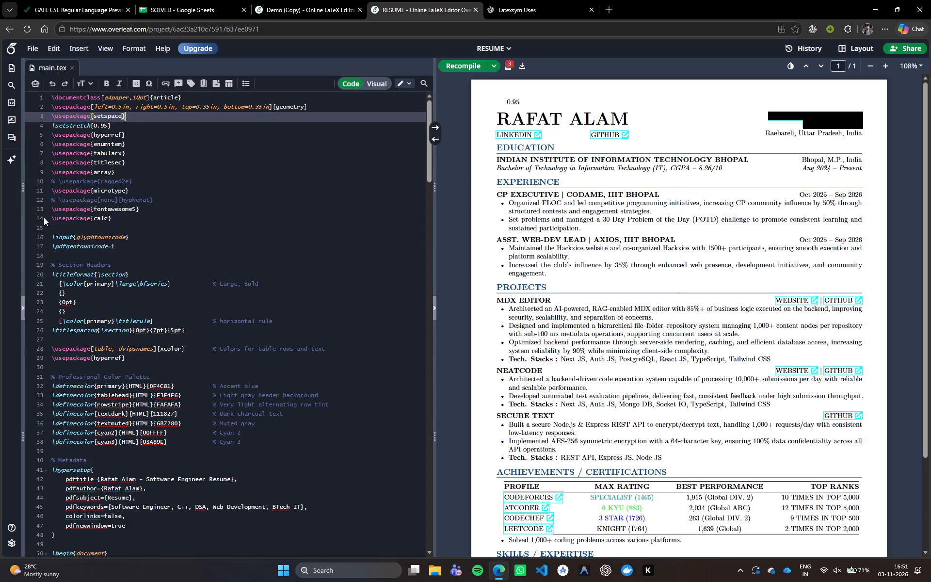
click(142, 138)
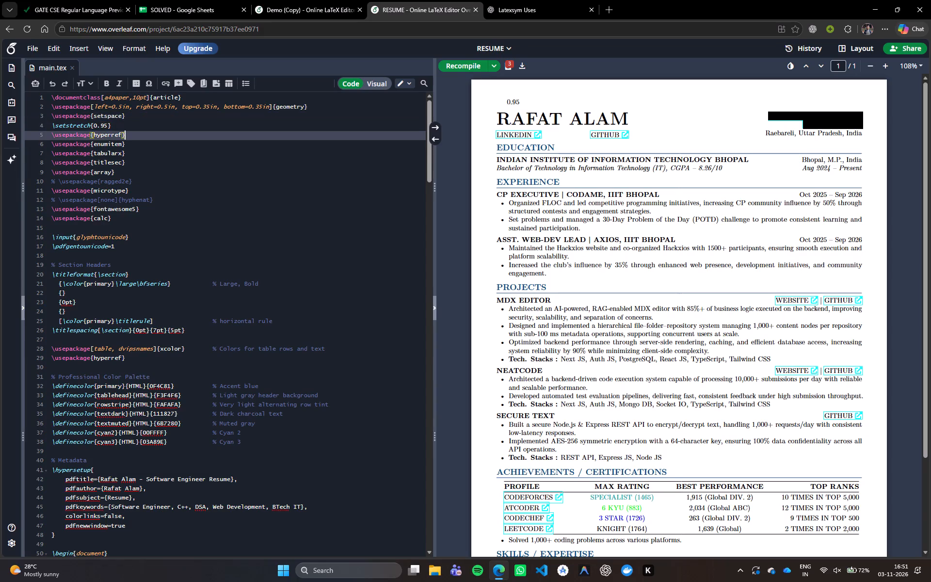
click(464, 62)
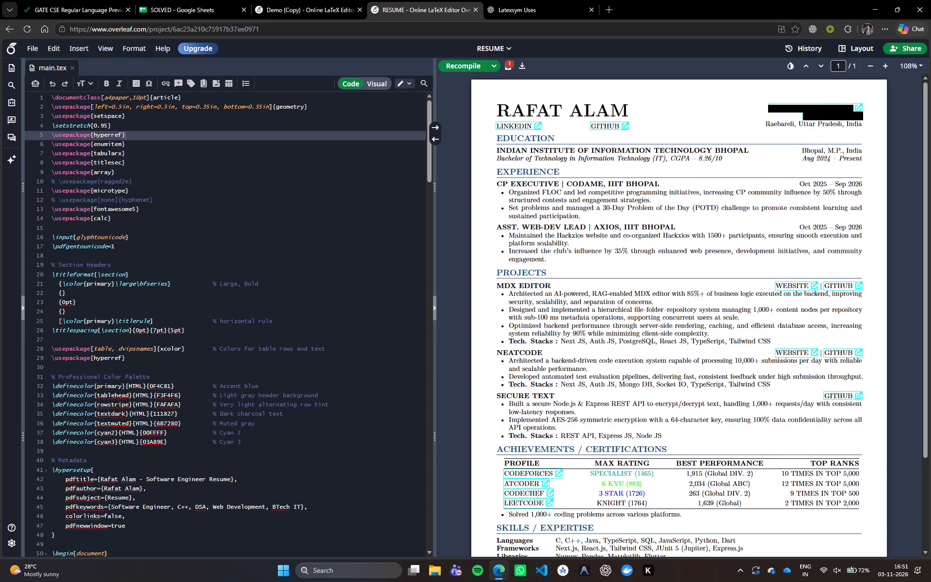
scroll(643, 354, down, 6)
scroll(643, 353, up, 7)
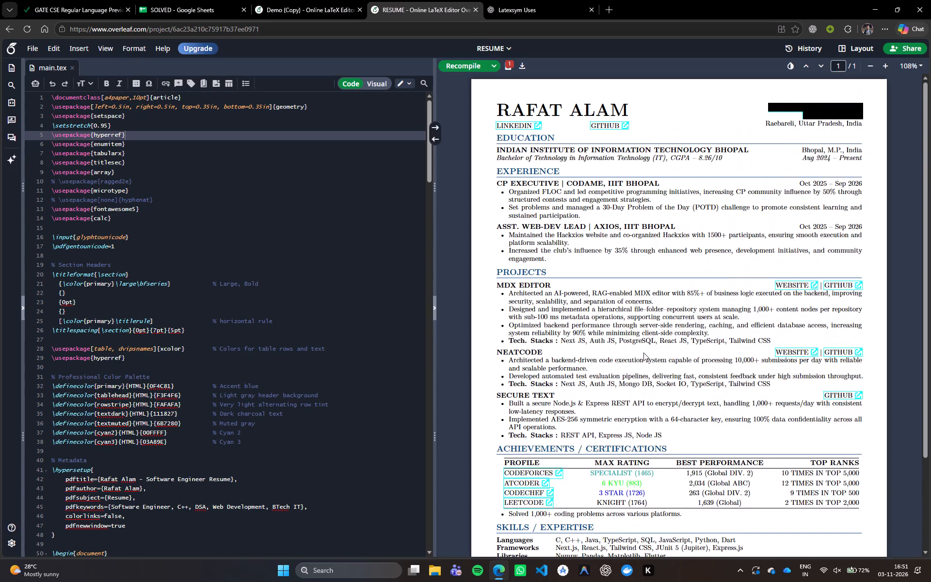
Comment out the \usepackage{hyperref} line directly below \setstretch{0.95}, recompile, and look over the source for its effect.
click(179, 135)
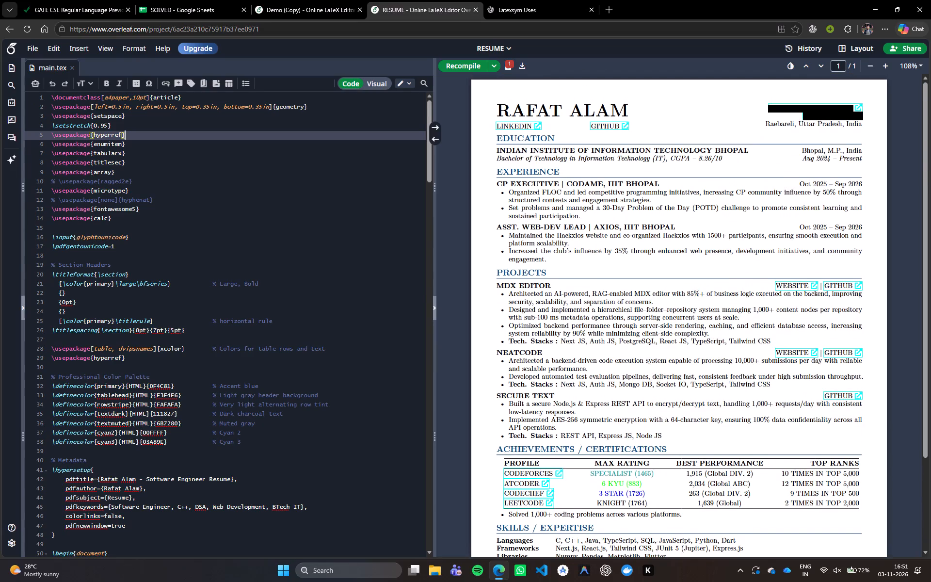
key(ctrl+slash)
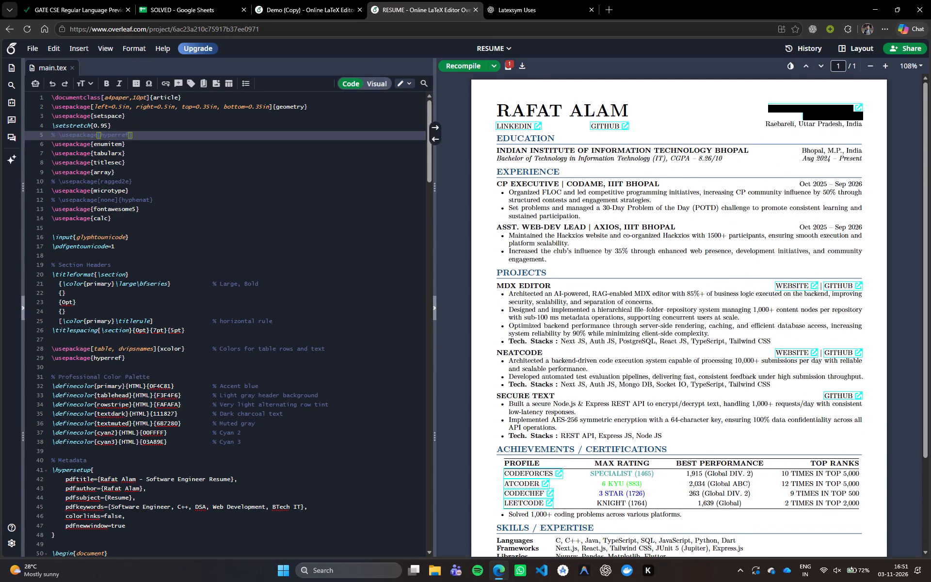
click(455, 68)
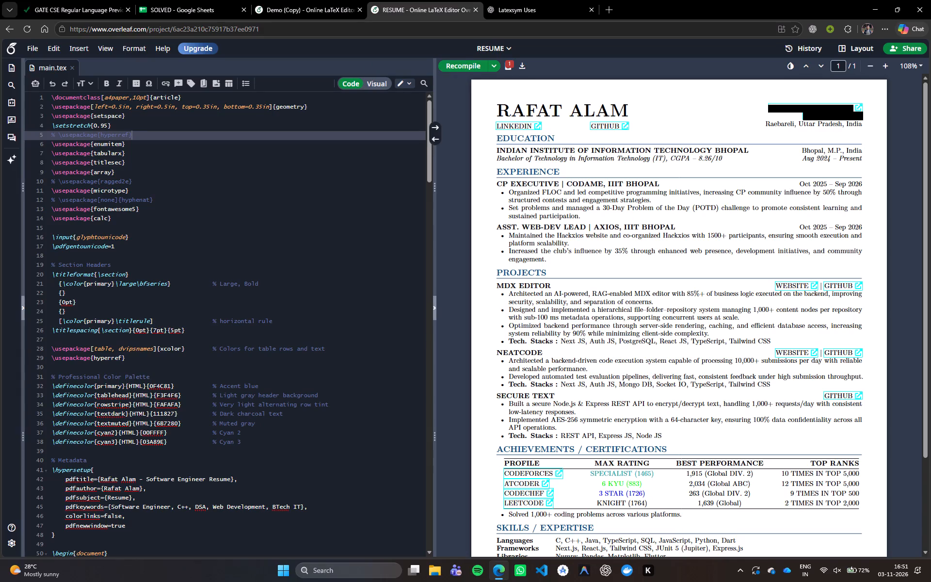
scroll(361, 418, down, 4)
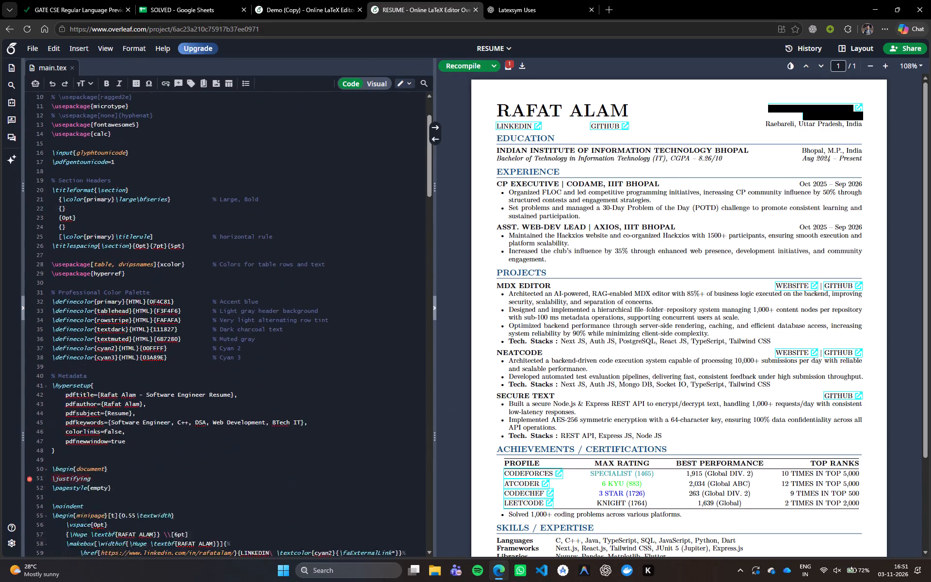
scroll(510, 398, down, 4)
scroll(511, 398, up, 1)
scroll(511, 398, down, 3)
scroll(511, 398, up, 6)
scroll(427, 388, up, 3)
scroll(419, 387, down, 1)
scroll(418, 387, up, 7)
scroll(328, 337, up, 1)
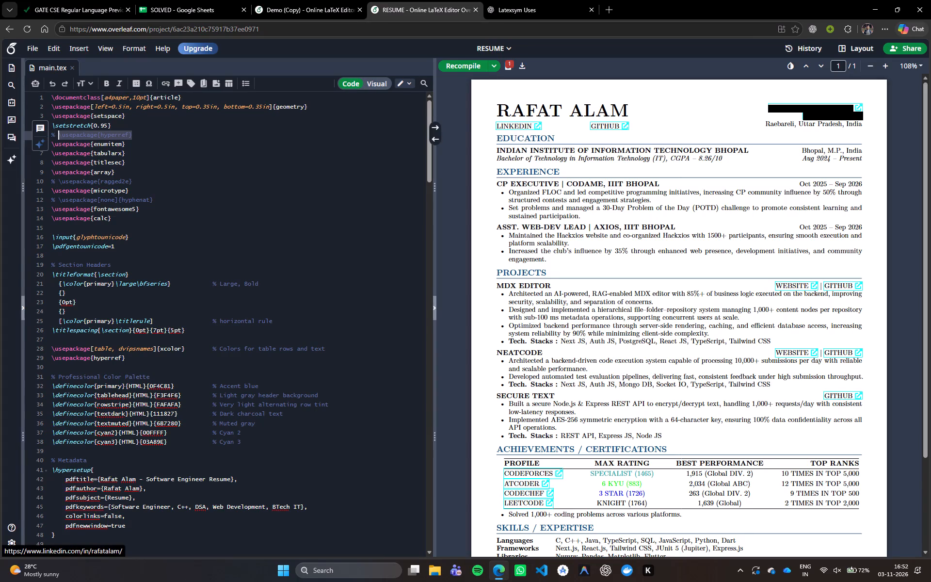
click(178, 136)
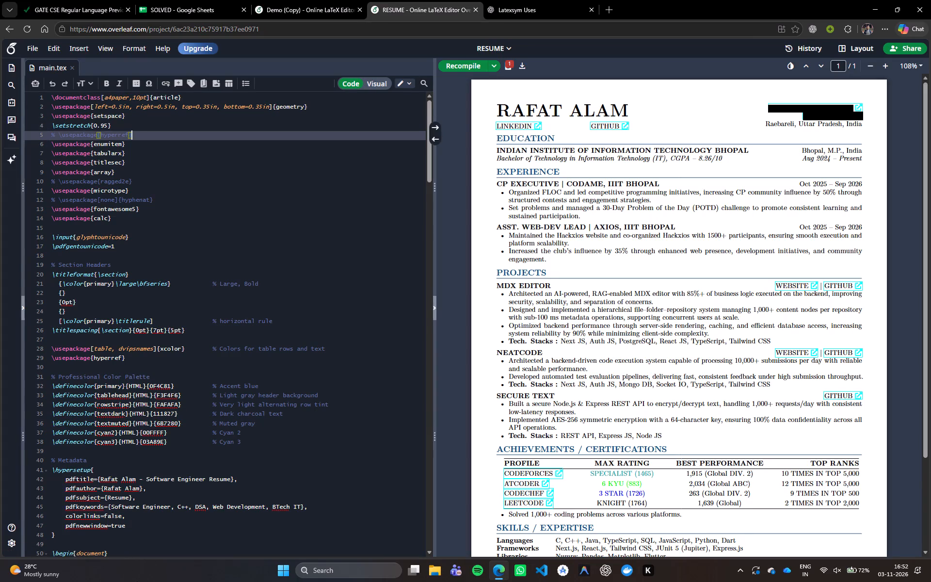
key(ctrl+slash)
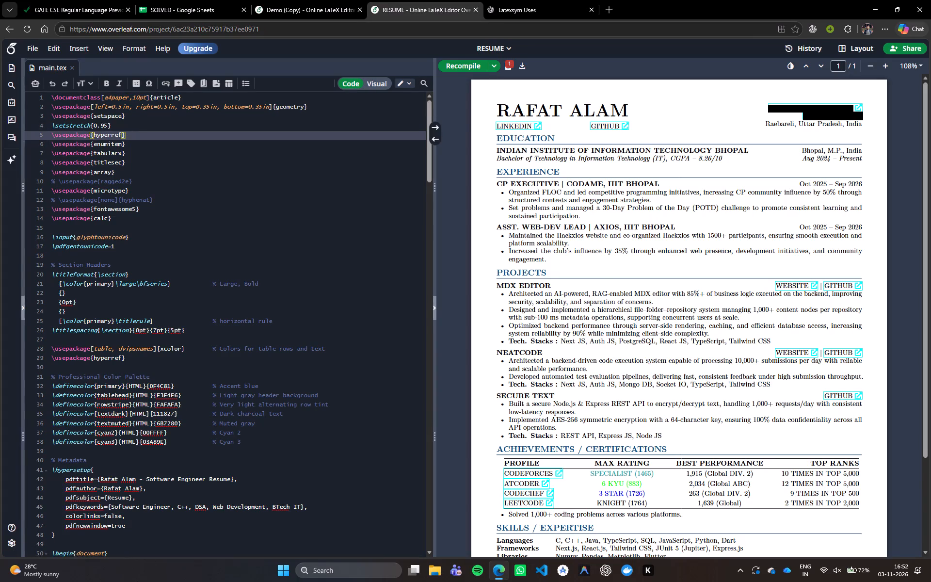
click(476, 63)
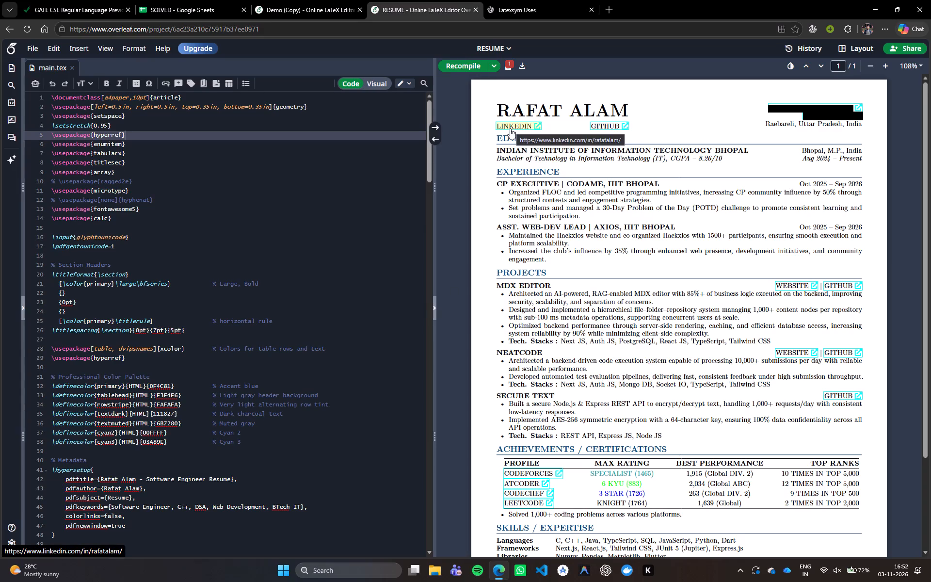
Comment out the \usepackage{hyperref} line below \setstretch{0.95} again and recompile the resume.
click(180, 128)
click(176, 134)
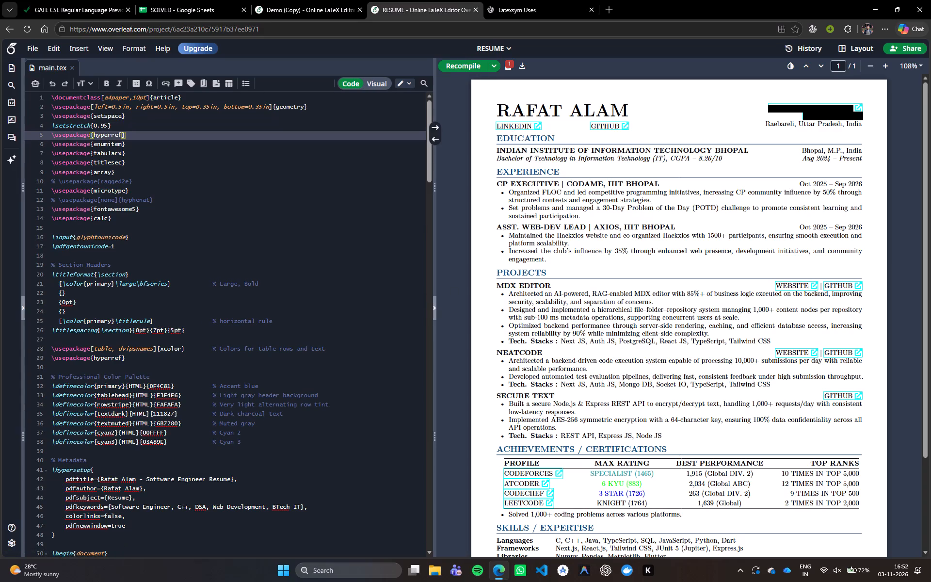
key(ctrl+slash)
click(461, 70)
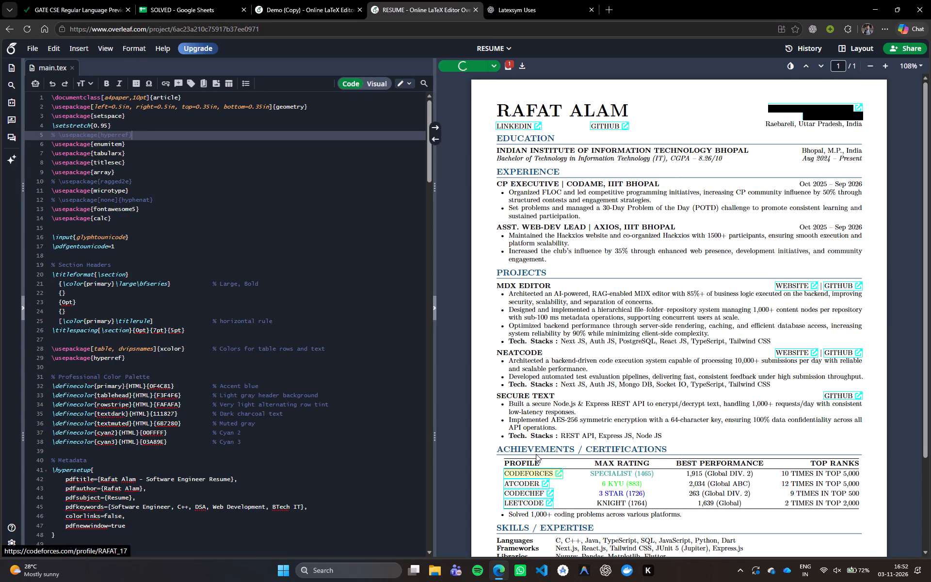
Test the LinkedIn link in the compiled resume's header, then close the profile page it opens.
click(519, 128)
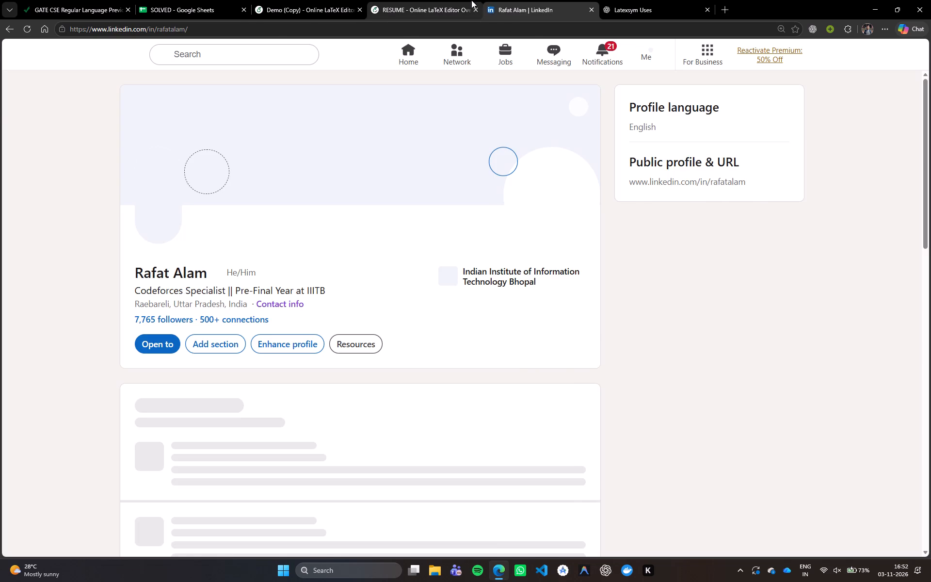
click(471, 0)
click(593, 9)
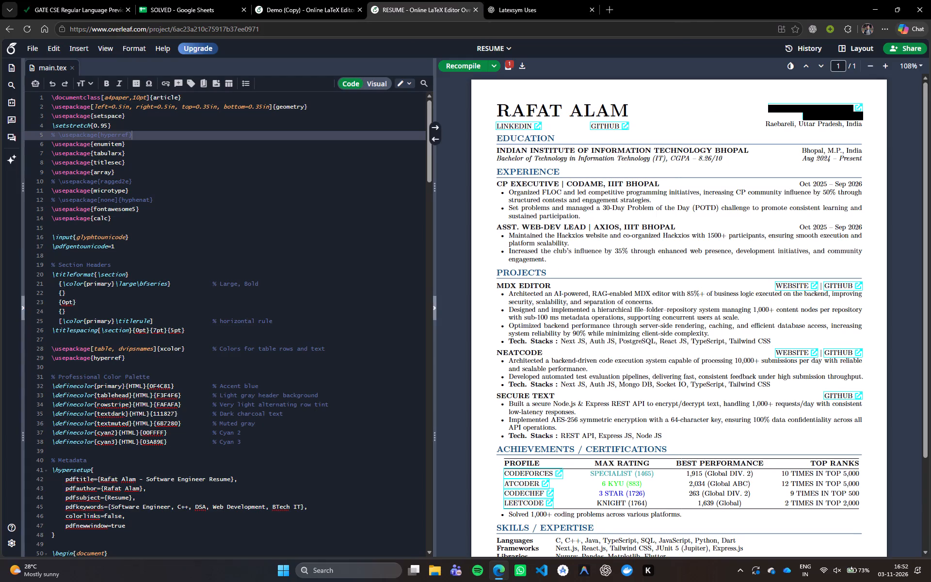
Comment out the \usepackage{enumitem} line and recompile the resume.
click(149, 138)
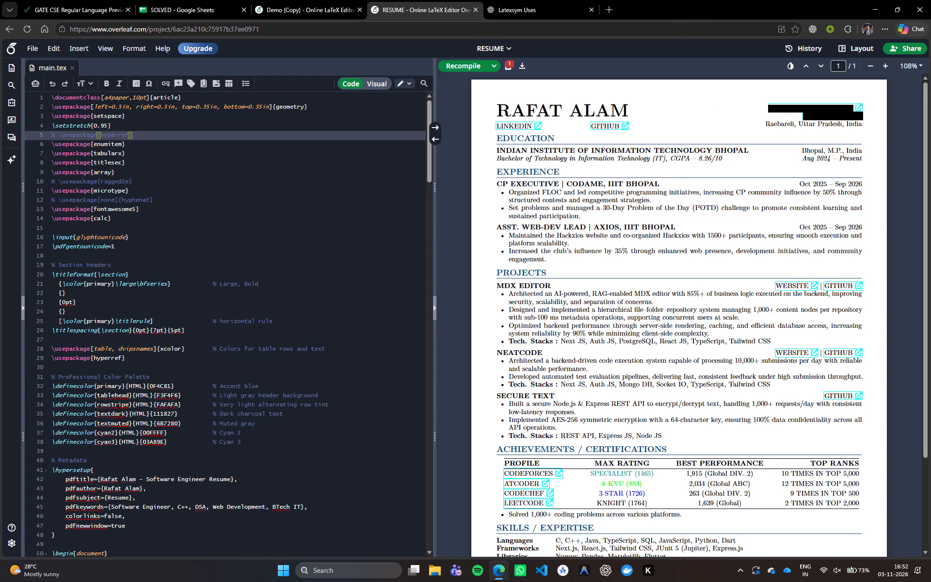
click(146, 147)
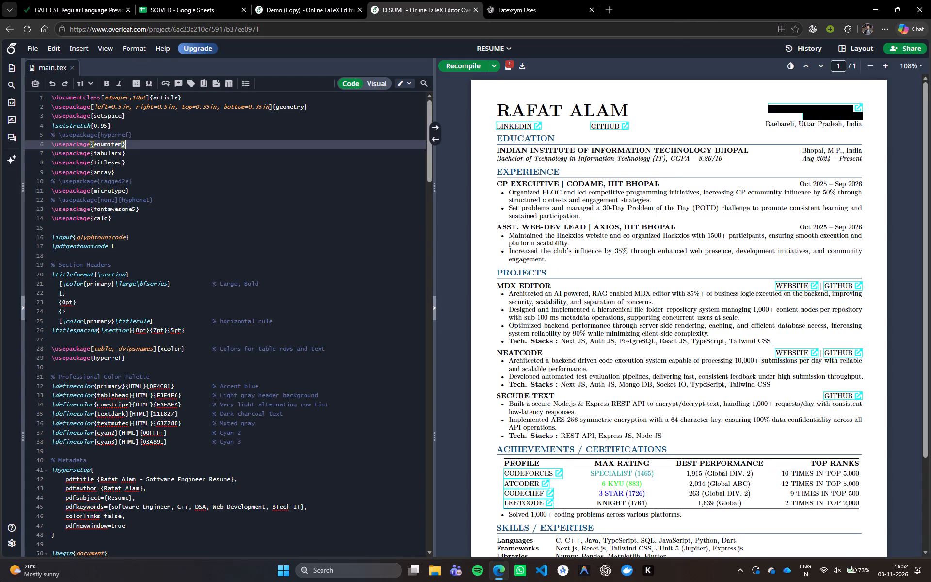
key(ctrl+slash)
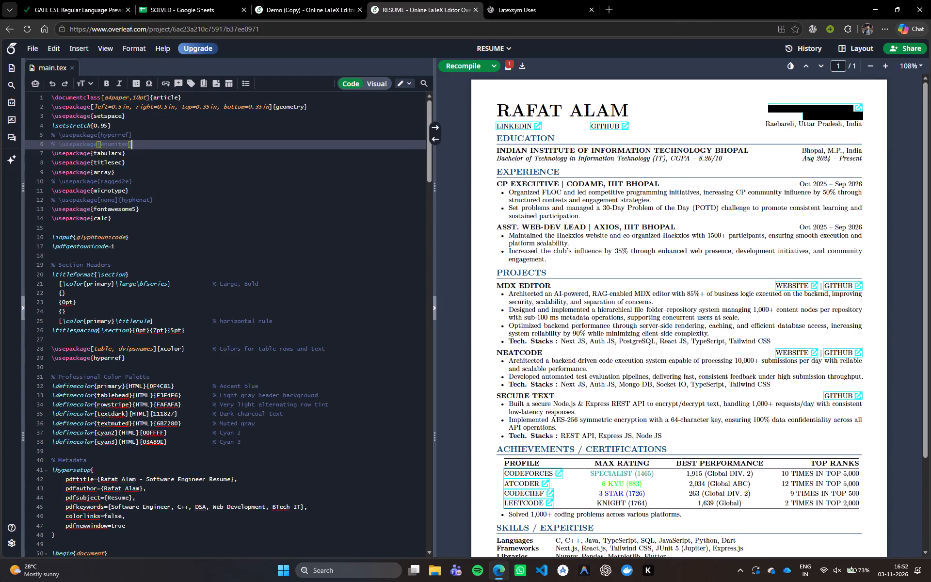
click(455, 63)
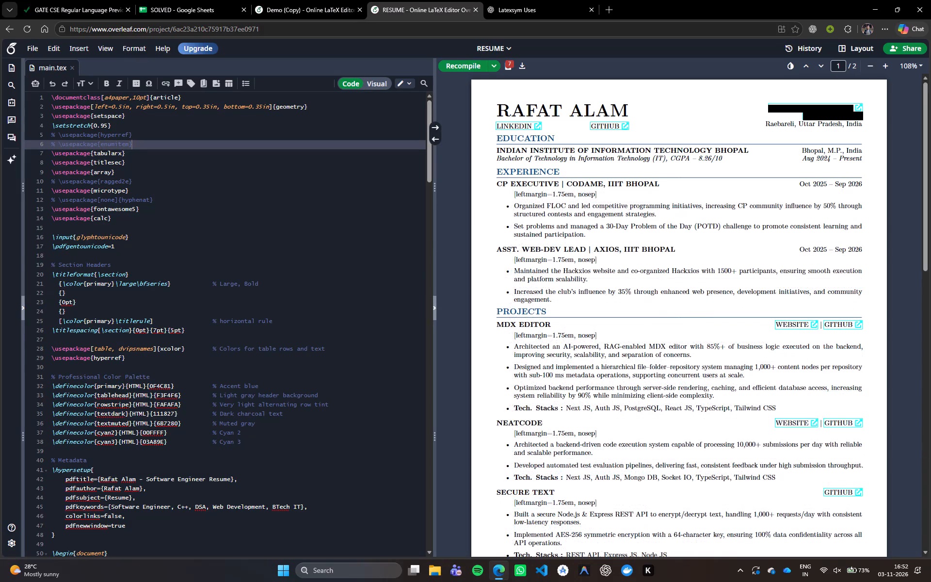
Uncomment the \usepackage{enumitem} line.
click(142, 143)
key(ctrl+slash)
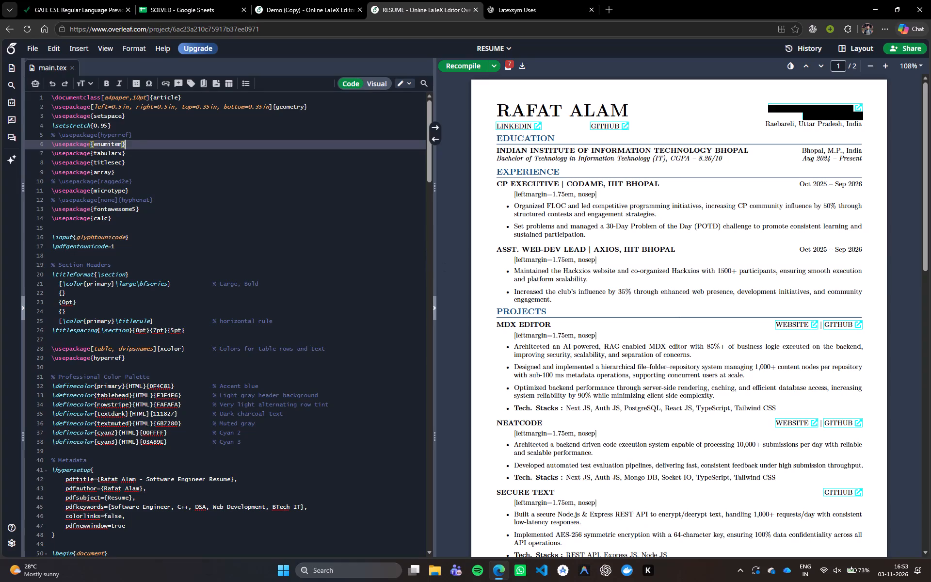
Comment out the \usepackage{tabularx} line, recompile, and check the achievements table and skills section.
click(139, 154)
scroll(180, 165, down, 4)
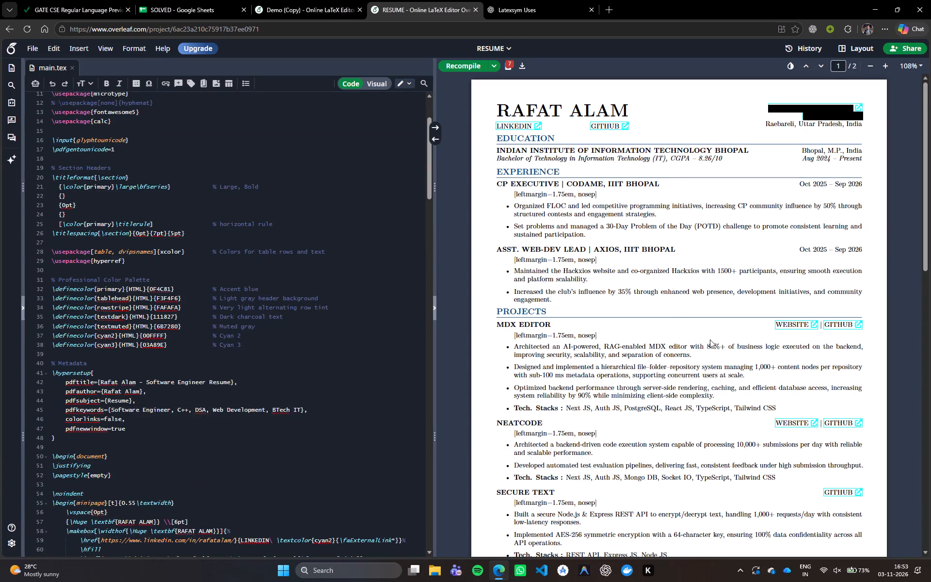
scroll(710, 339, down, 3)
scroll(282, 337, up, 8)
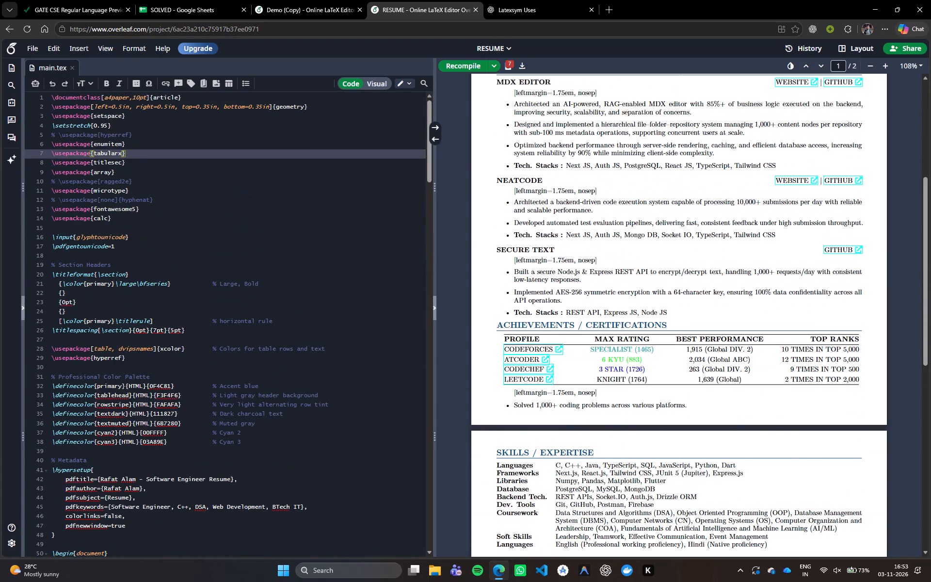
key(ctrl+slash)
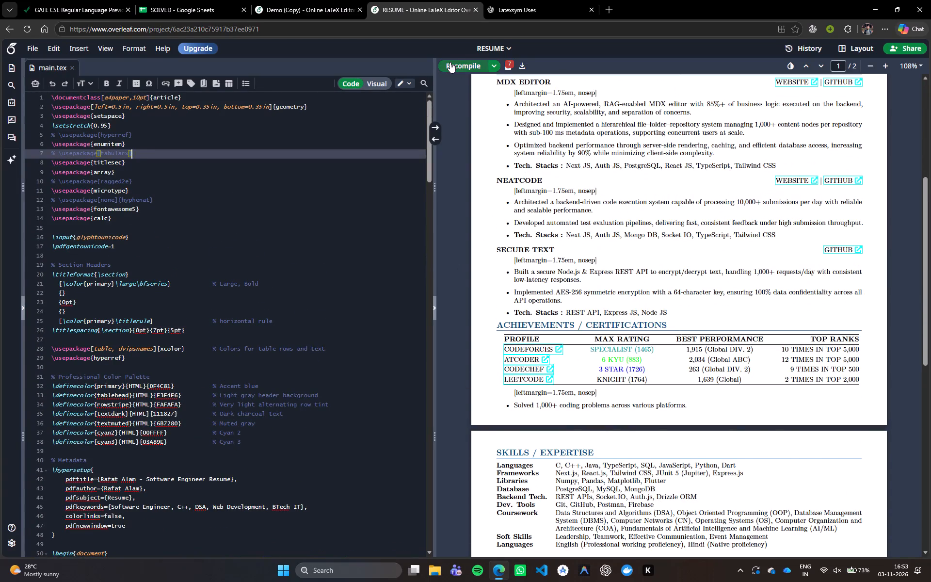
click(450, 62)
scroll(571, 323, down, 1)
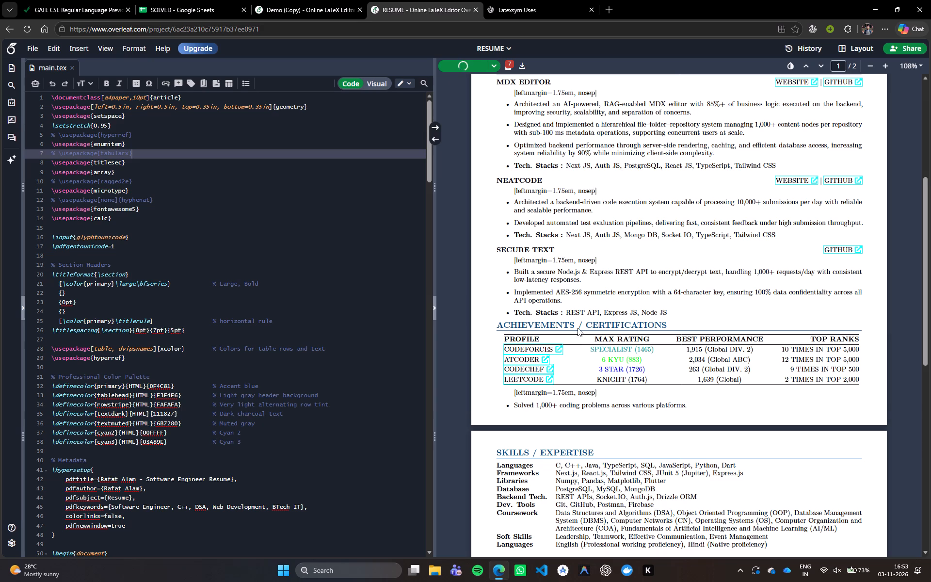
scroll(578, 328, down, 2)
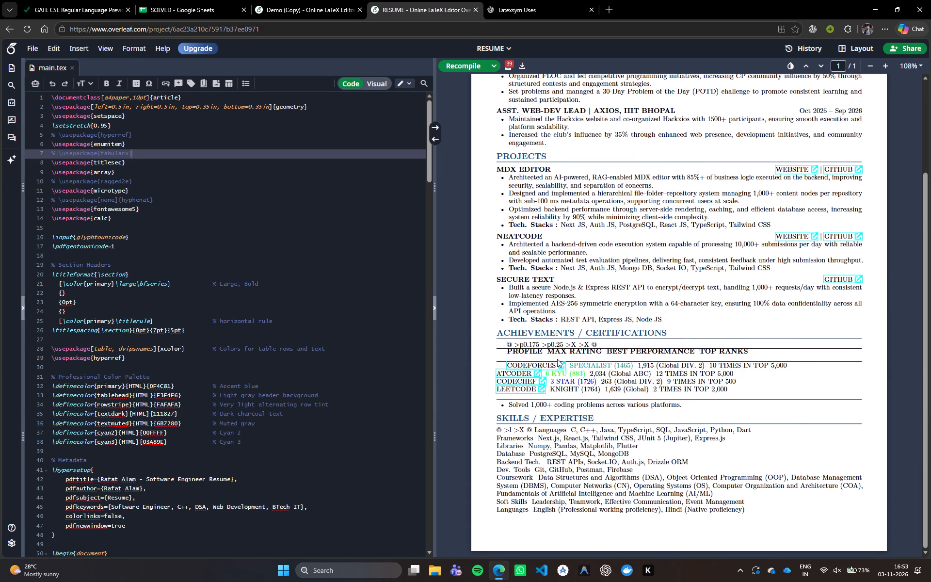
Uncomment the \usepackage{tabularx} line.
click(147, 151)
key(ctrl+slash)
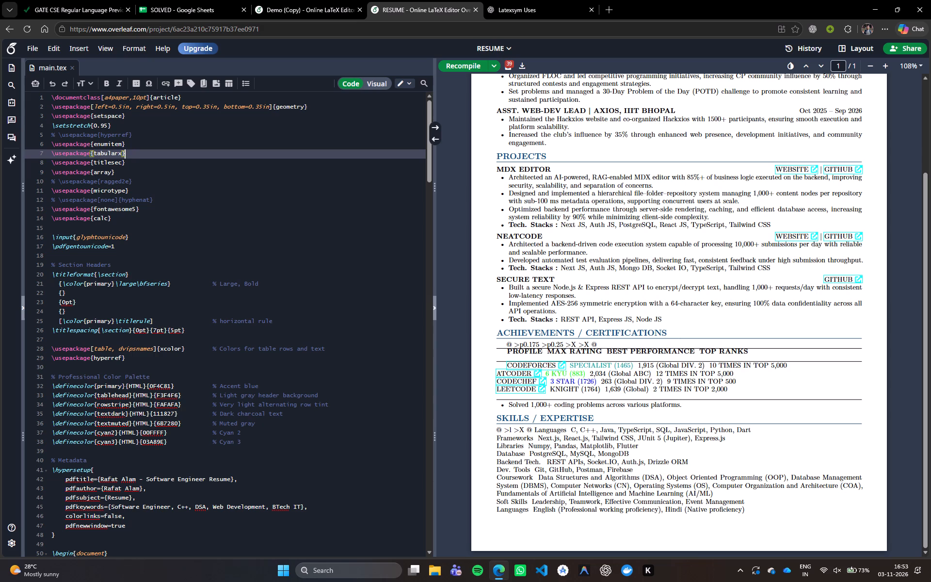
Comment out the \usepackage{titlesec} line and recompile the resume.
click(144, 162)
key(ctrl+slash)
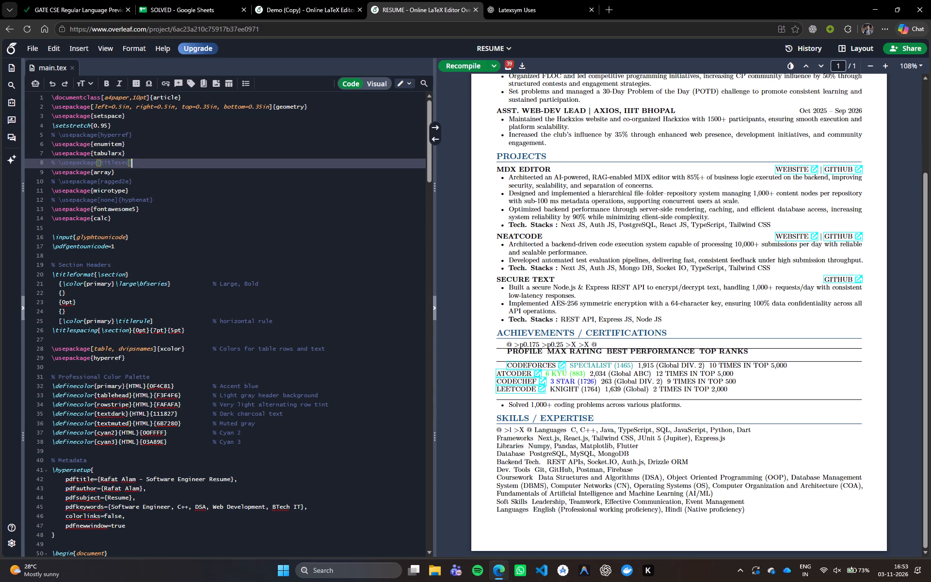
click(470, 61)
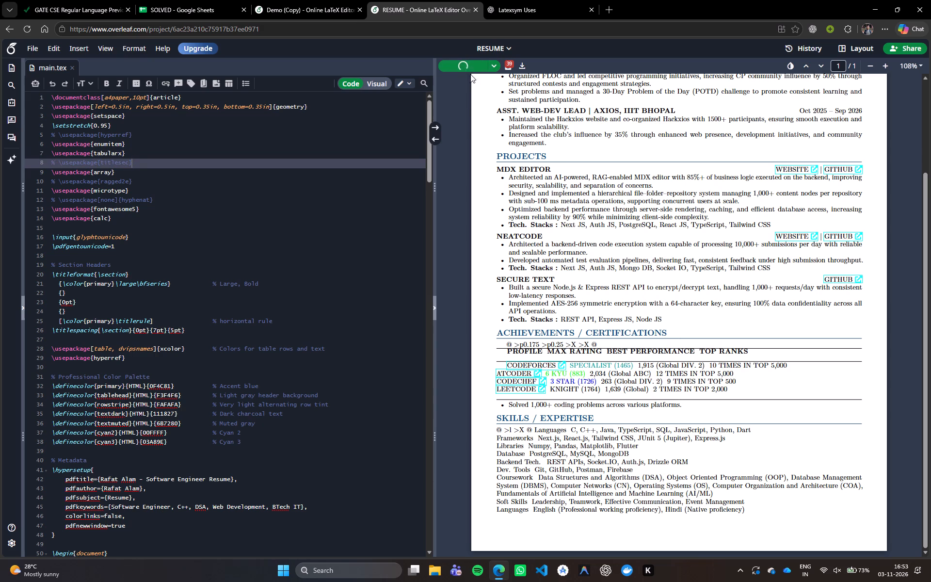
Check the section headings in the recompiled resume and uncomment the \usepackage{titlesec} line.
scroll(546, 277, down, 1)
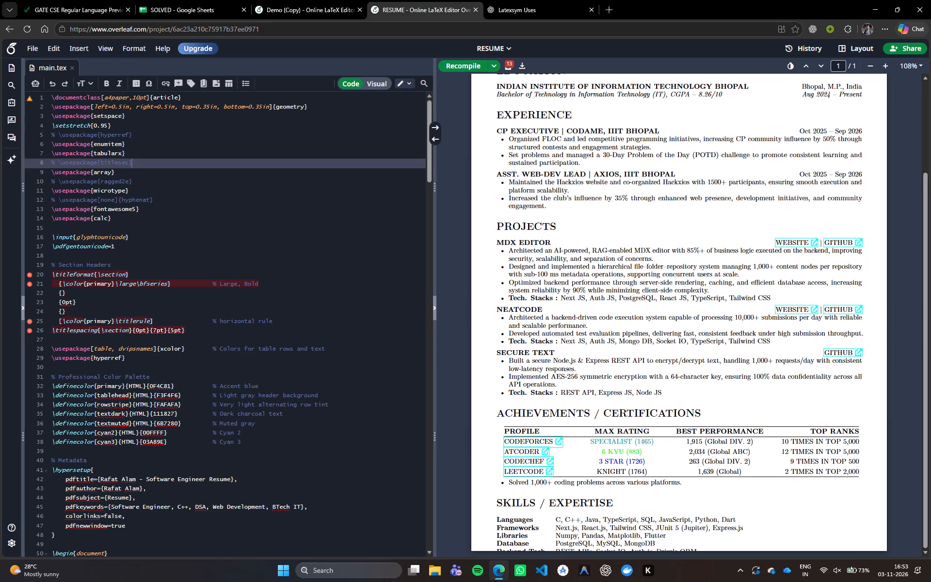
scroll(620, 281, up, 5)
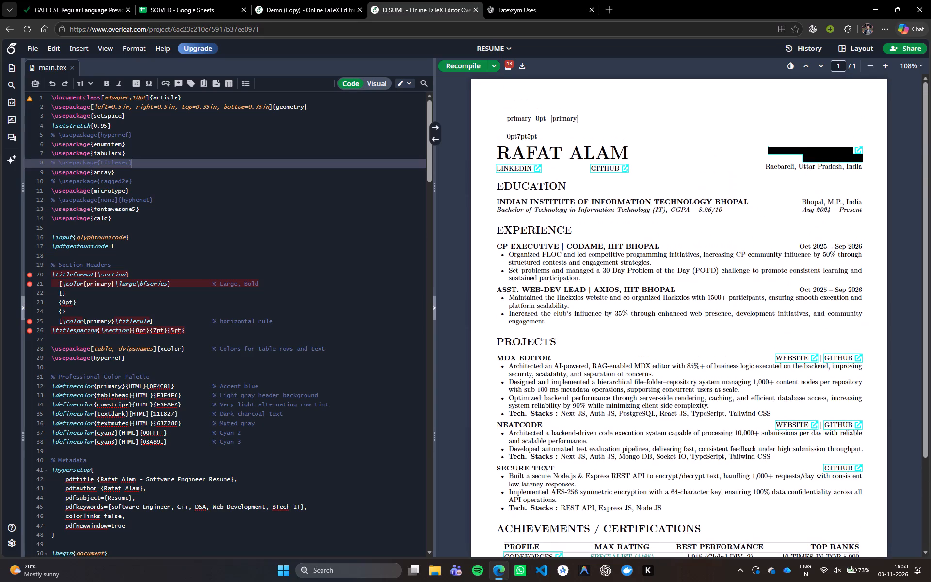
click(181, 160)
scroll(181, 160, up, 1)
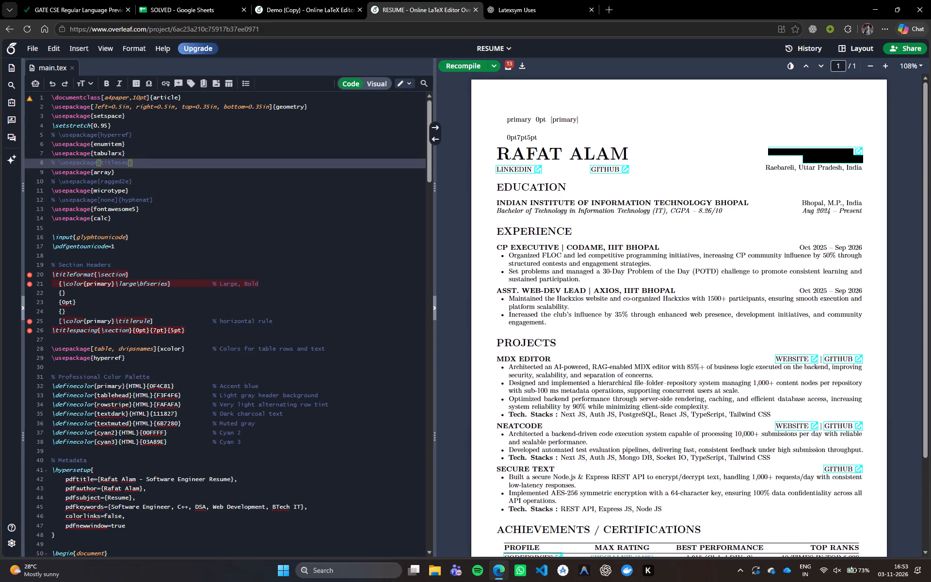
key(ctrl+slash)
Comment out the \usepackage{array} line, recompile, and check the achievements table and skills section.
click(176, 169)
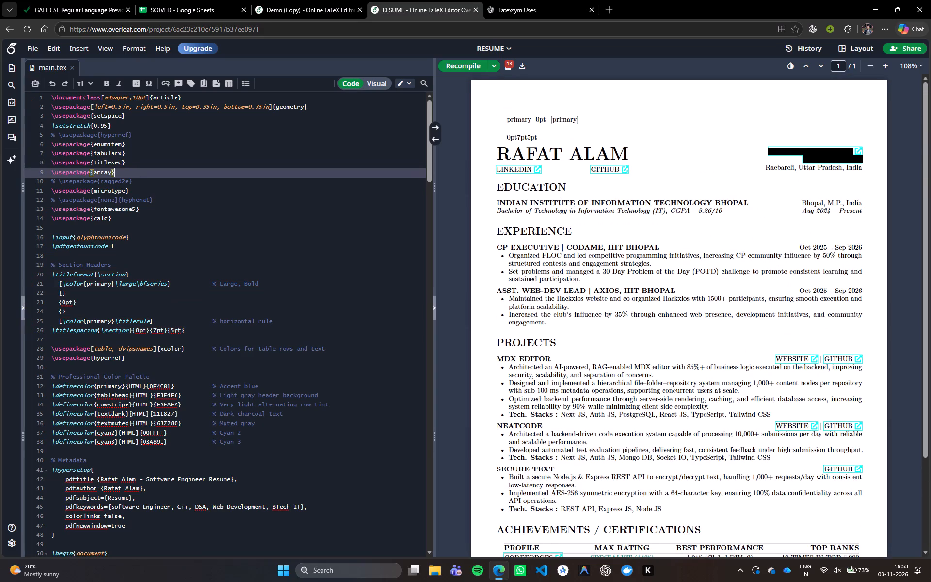
key(ctrl+slash)
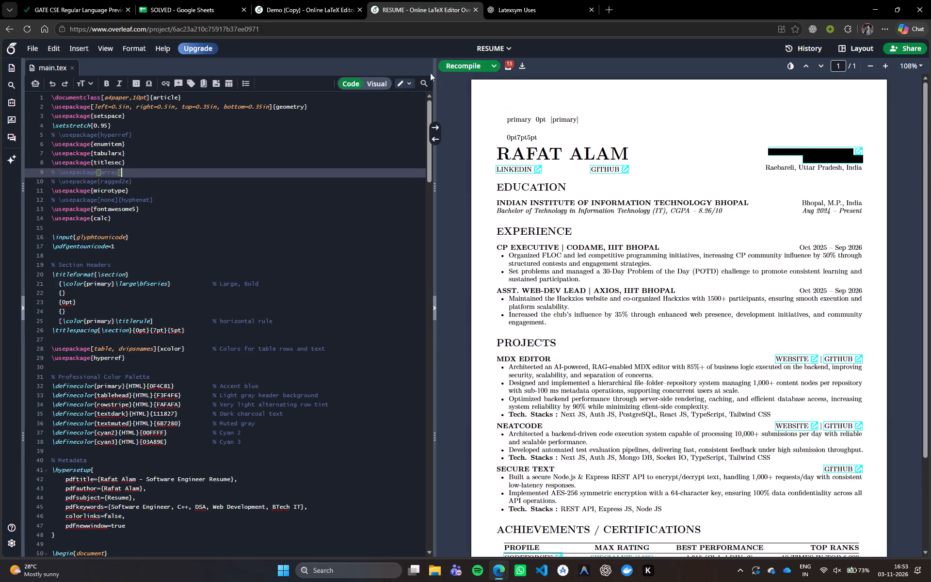
click(441, 67)
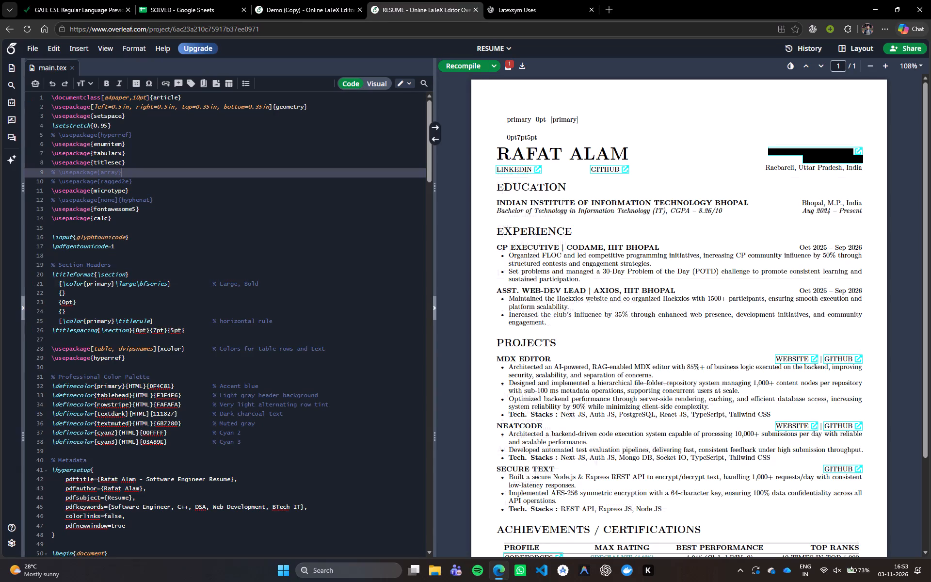
scroll(495, 235, down, 6)
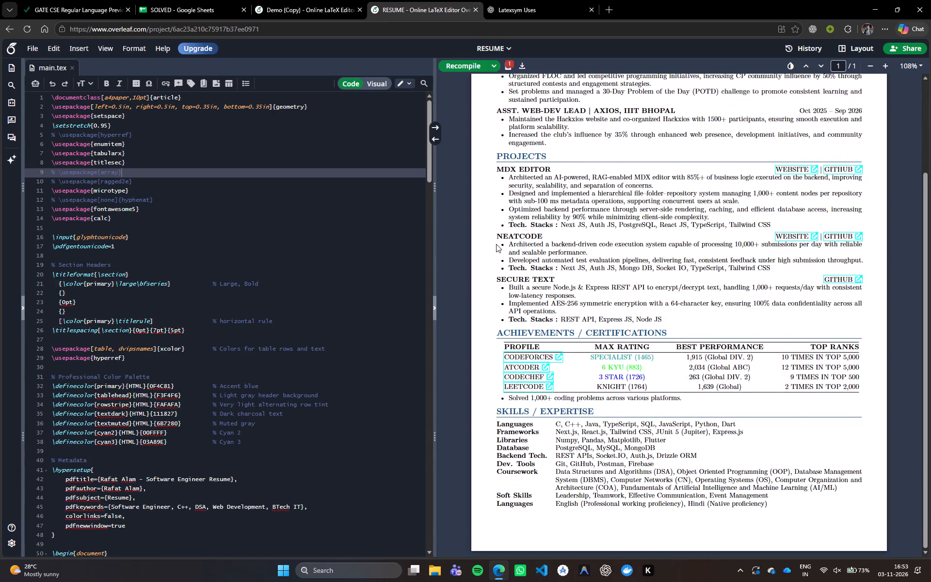
scroll(496, 244, down, 2)
scroll(496, 244, up, 6)
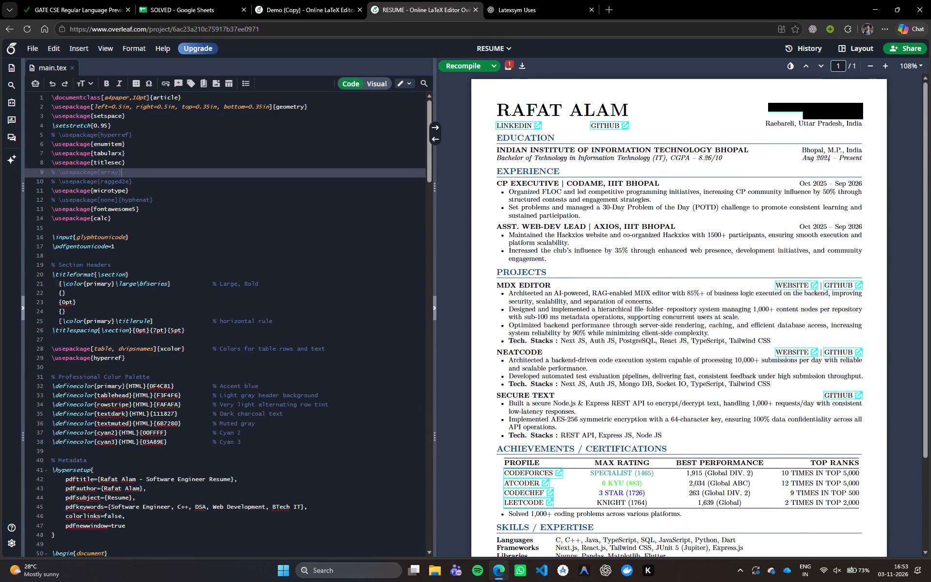
click(168, 174)
click(167, 180)
scroll(531, 270, down, 5)
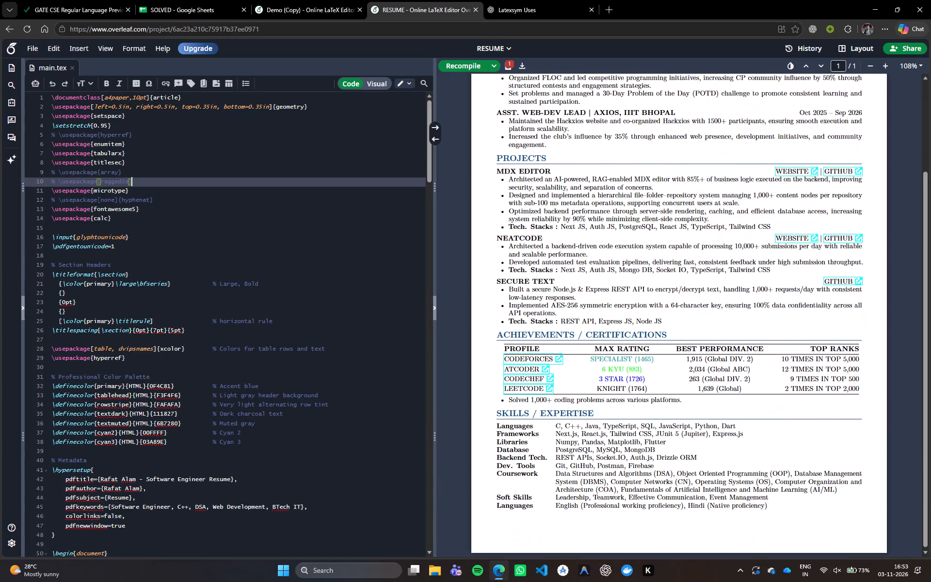
scroll(549, 289, down, 1)
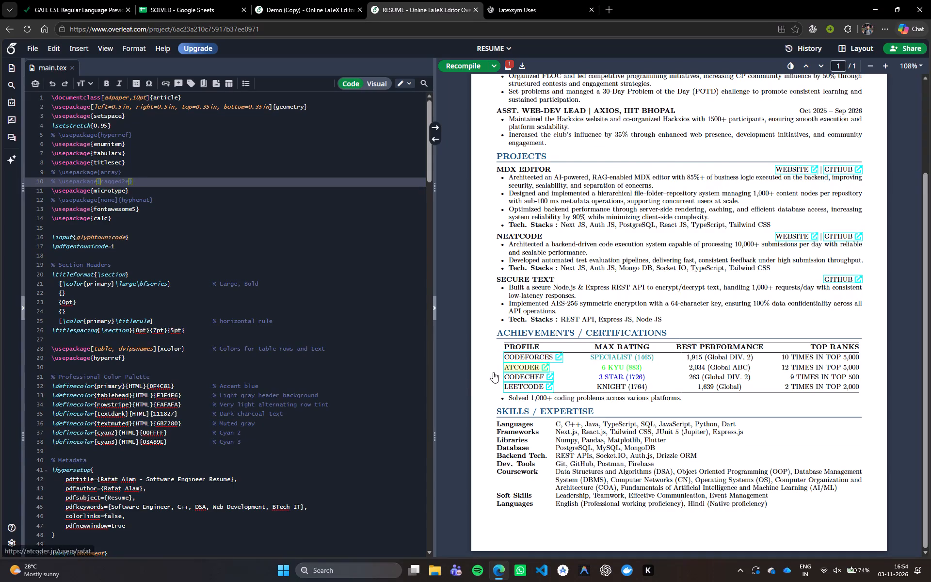
Delete the \justifying line below \begin{document} in main.tex and recompile the resume.
scroll(285, 361, down, 8)
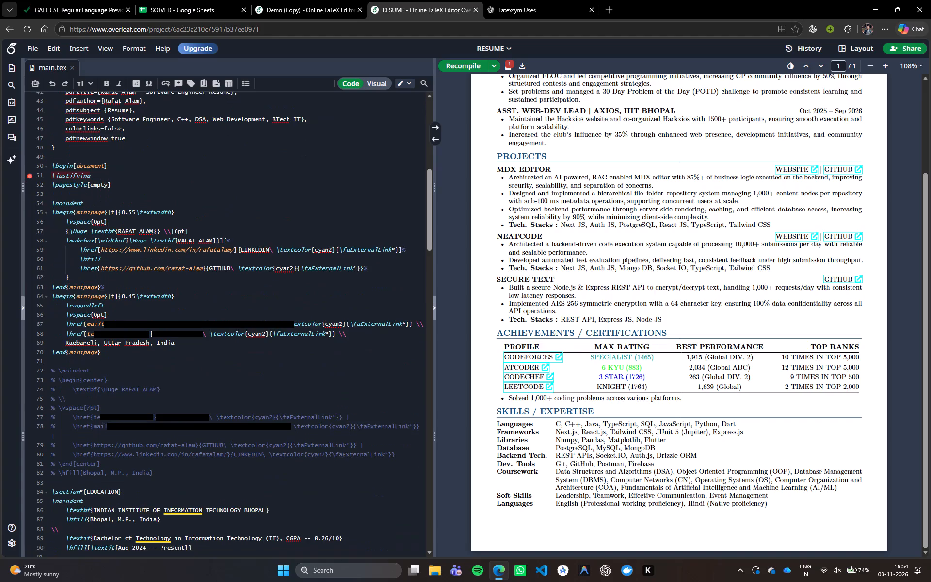
scroll(283, 362, down, 16)
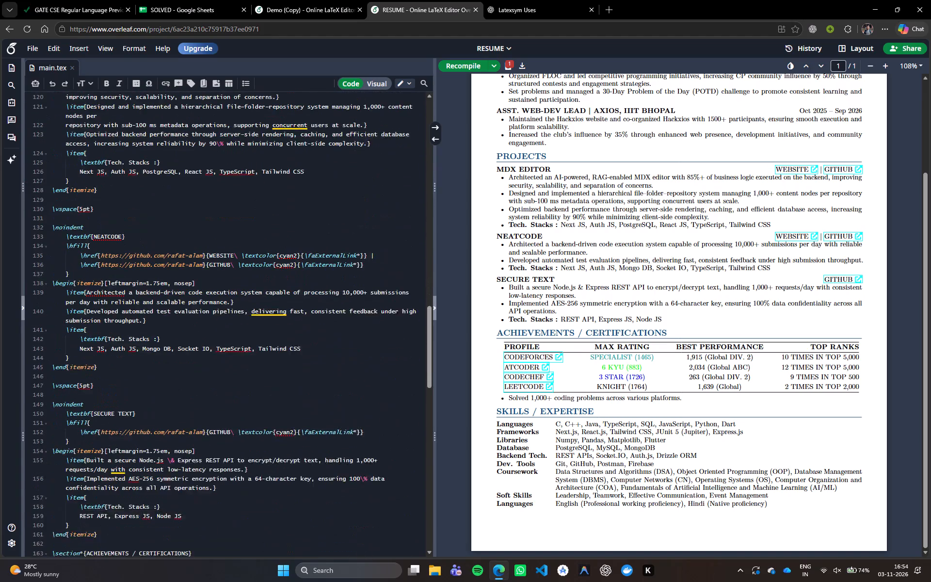
scroll(283, 364, down, 19)
scroll(283, 364, up, 6)
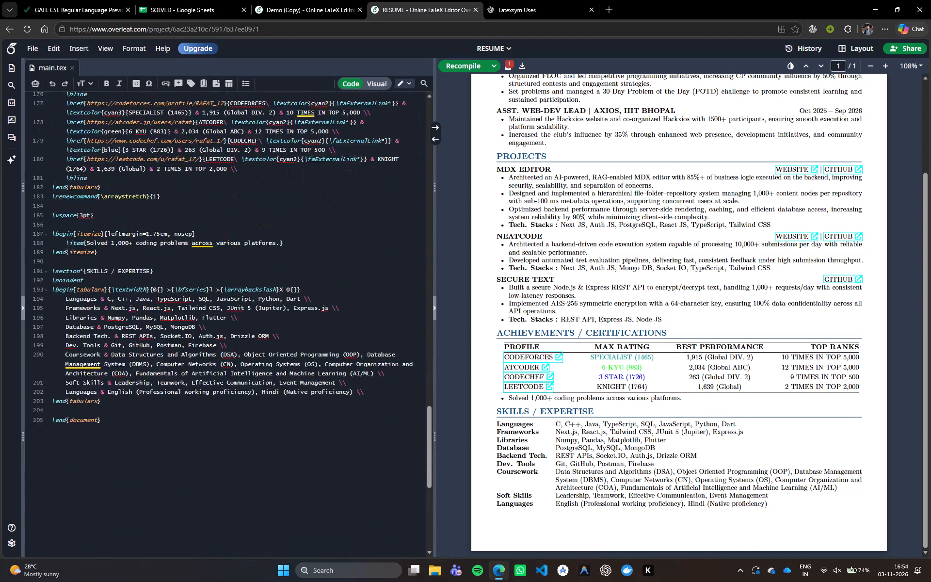
scroll(283, 364, up, 9)
scroll(289, 372, down, 1)
scroll(289, 372, up, 18)
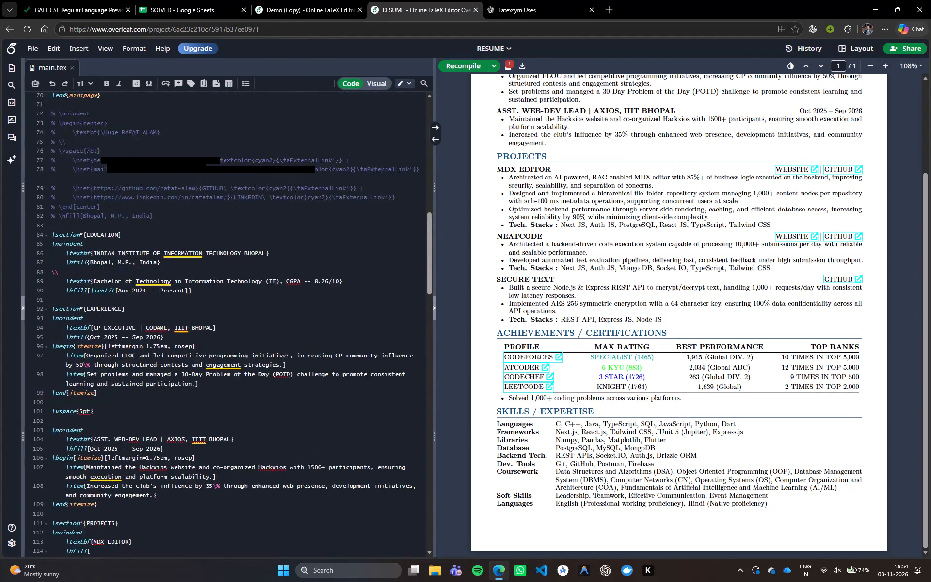
scroll(298, 389, up, 3)
scroll(252, 348, up, 4)
drag(126, 387, 128, 381)
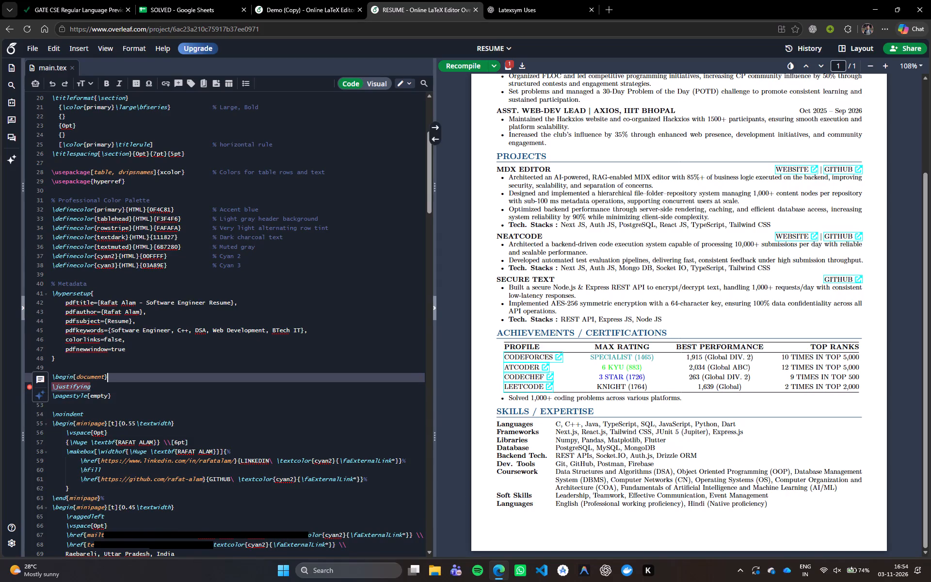
key(BackSpace)
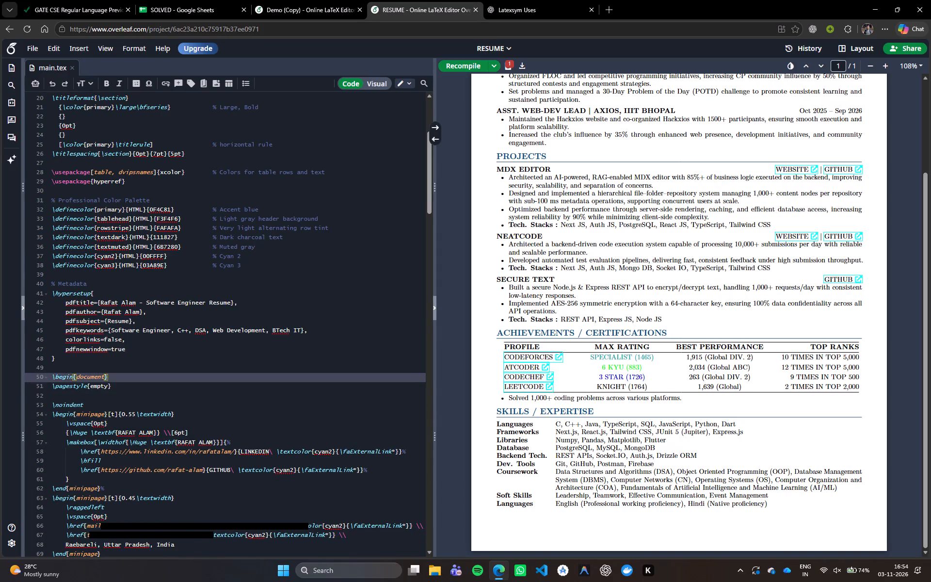
click(461, 64)
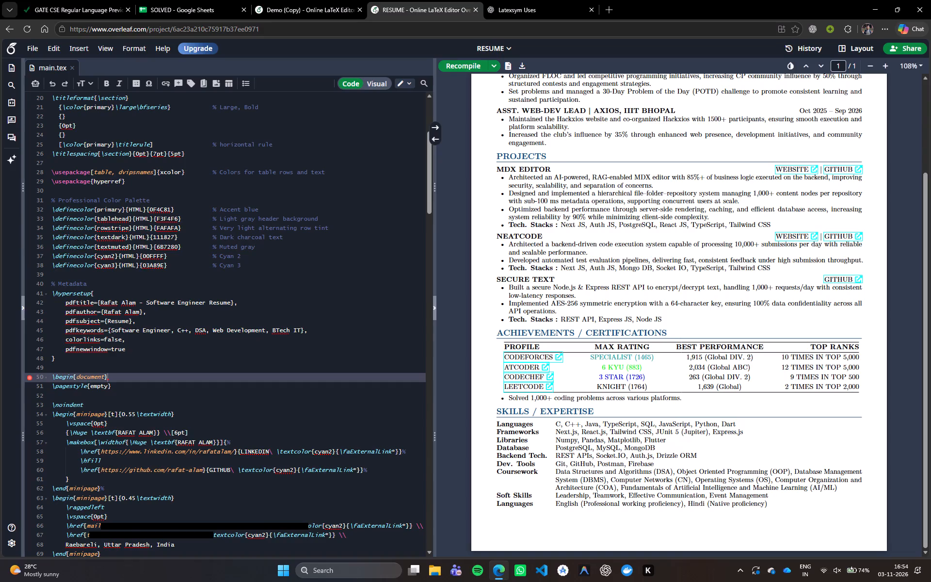
Look over the recompiled resume's layout and text alignment from the header to the skills section.
scroll(716, 259, down, 5)
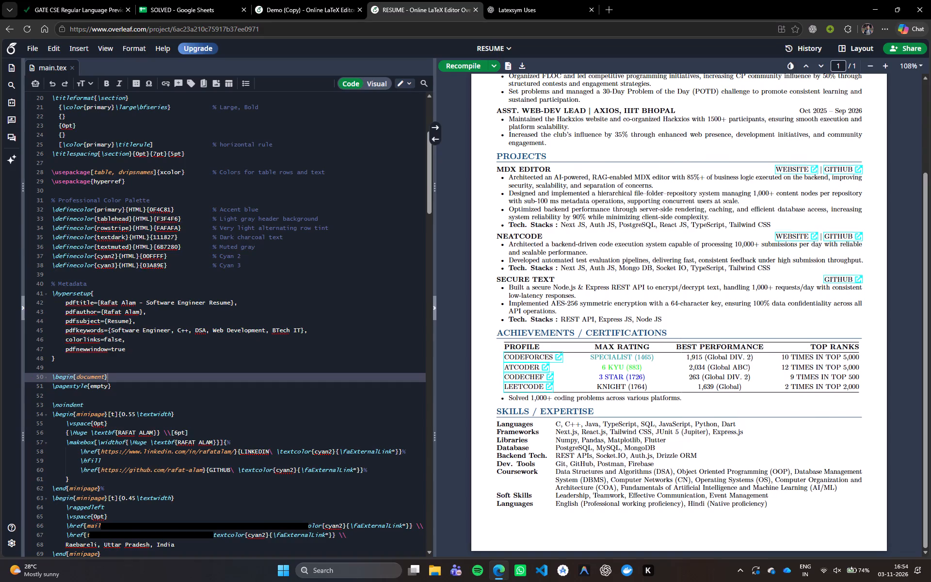
scroll(715, 260, up, 8)
drag(541, 164, 543, 309)
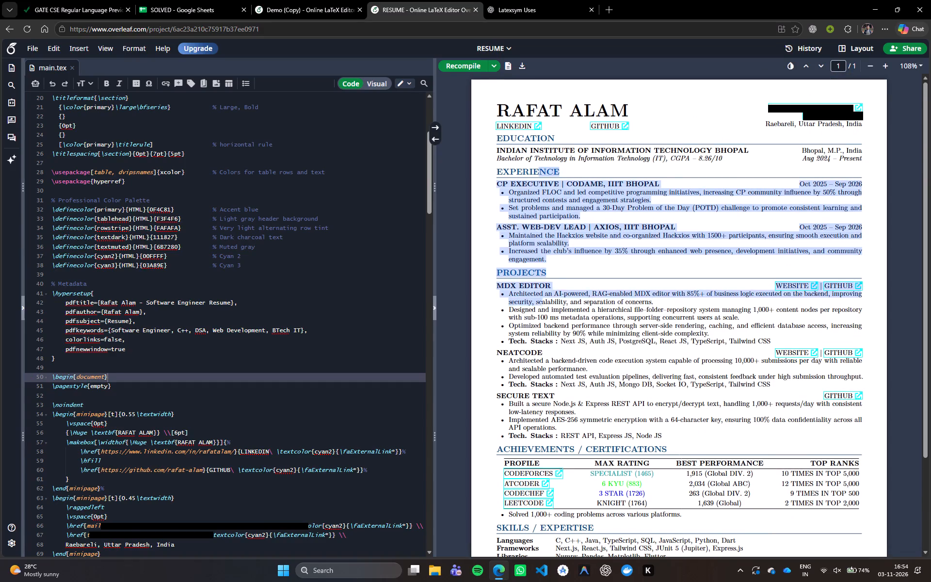
drag(543, 309, 576, 423)
click(576, 423)
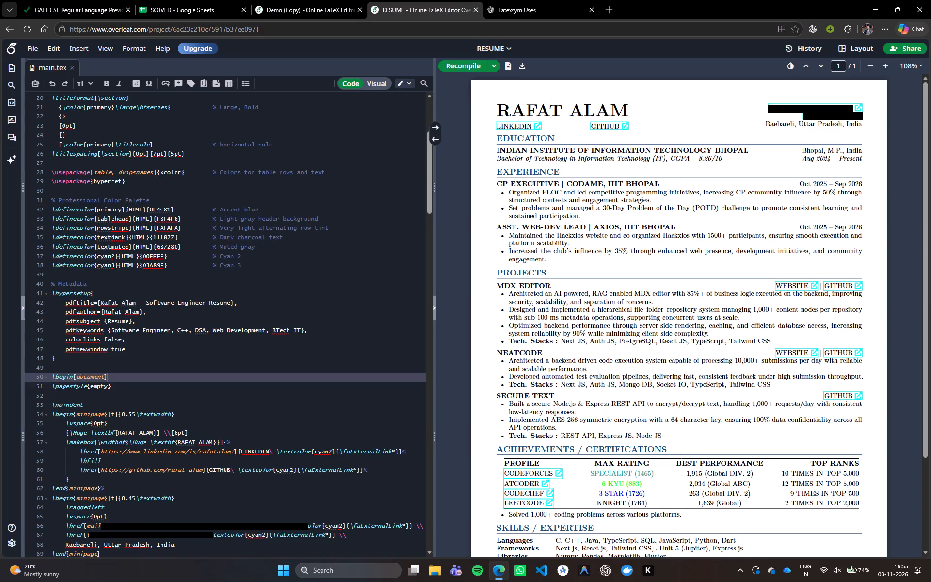
scroll(795, 332, down, 1)
scroll(724, 336, down, 6)
scroll(724, 336, up, 1)
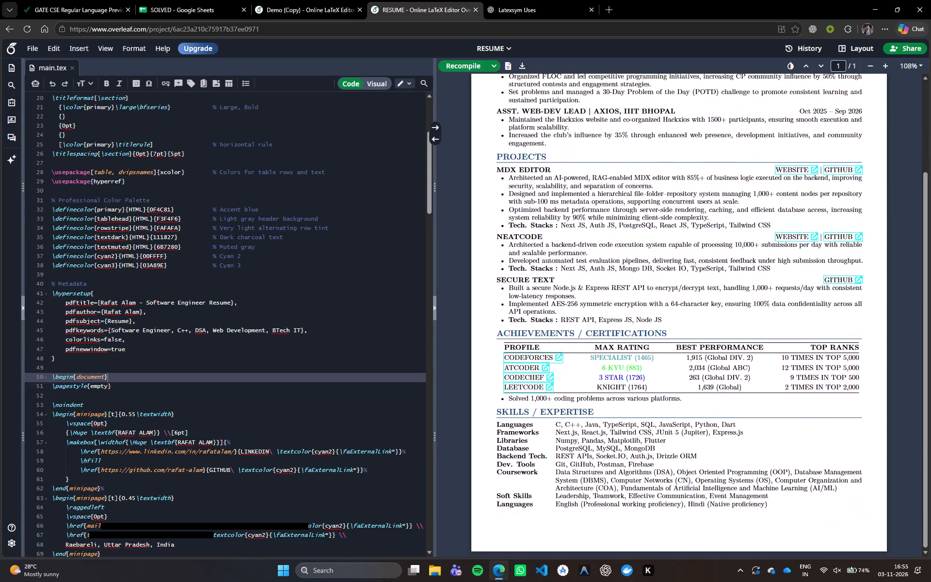
scroll(724, 336, up, 7)
scroll(724, 336, down, 9)
scroll(724, 336, up, 8)
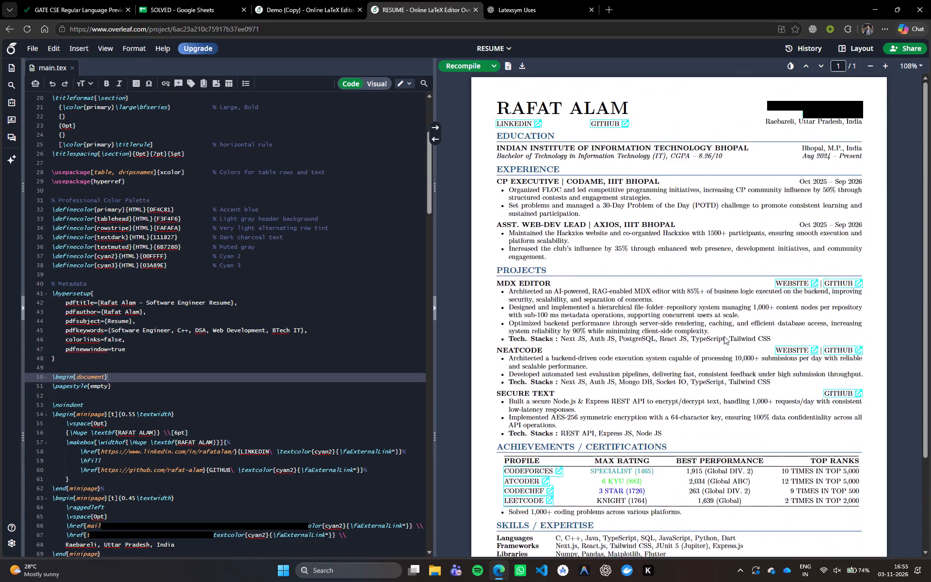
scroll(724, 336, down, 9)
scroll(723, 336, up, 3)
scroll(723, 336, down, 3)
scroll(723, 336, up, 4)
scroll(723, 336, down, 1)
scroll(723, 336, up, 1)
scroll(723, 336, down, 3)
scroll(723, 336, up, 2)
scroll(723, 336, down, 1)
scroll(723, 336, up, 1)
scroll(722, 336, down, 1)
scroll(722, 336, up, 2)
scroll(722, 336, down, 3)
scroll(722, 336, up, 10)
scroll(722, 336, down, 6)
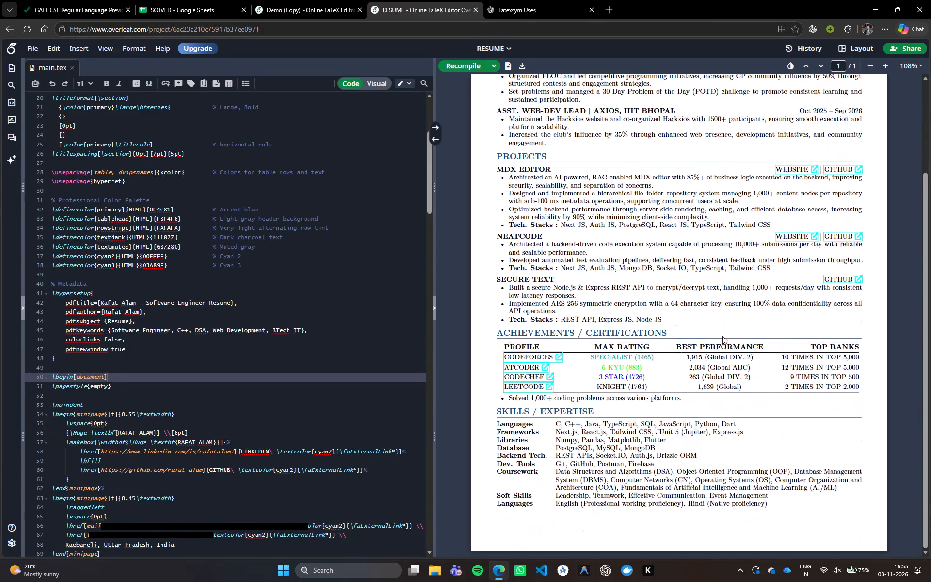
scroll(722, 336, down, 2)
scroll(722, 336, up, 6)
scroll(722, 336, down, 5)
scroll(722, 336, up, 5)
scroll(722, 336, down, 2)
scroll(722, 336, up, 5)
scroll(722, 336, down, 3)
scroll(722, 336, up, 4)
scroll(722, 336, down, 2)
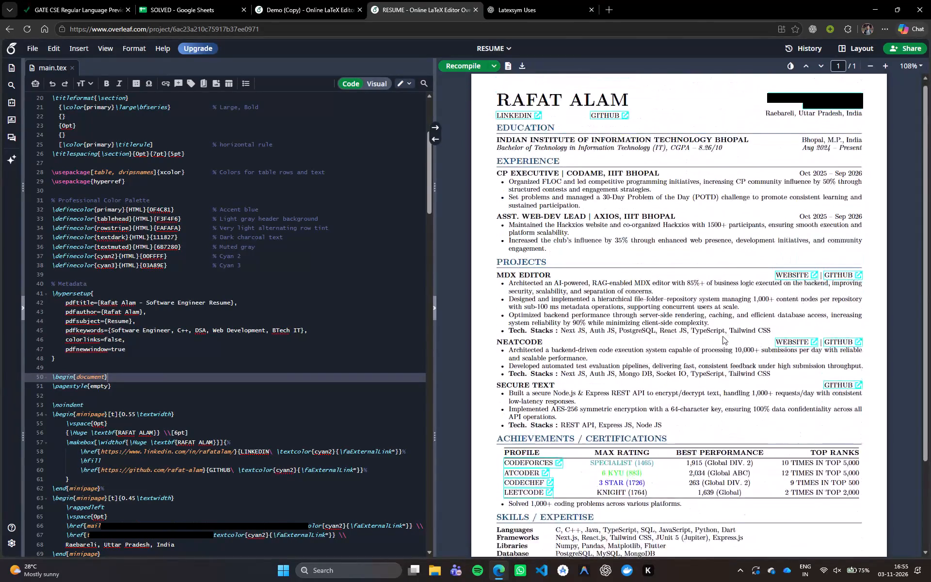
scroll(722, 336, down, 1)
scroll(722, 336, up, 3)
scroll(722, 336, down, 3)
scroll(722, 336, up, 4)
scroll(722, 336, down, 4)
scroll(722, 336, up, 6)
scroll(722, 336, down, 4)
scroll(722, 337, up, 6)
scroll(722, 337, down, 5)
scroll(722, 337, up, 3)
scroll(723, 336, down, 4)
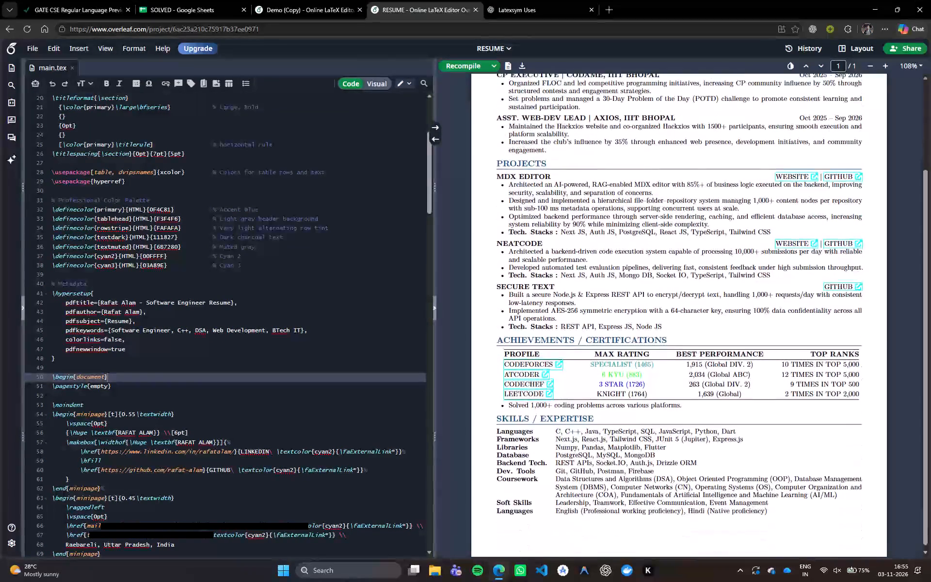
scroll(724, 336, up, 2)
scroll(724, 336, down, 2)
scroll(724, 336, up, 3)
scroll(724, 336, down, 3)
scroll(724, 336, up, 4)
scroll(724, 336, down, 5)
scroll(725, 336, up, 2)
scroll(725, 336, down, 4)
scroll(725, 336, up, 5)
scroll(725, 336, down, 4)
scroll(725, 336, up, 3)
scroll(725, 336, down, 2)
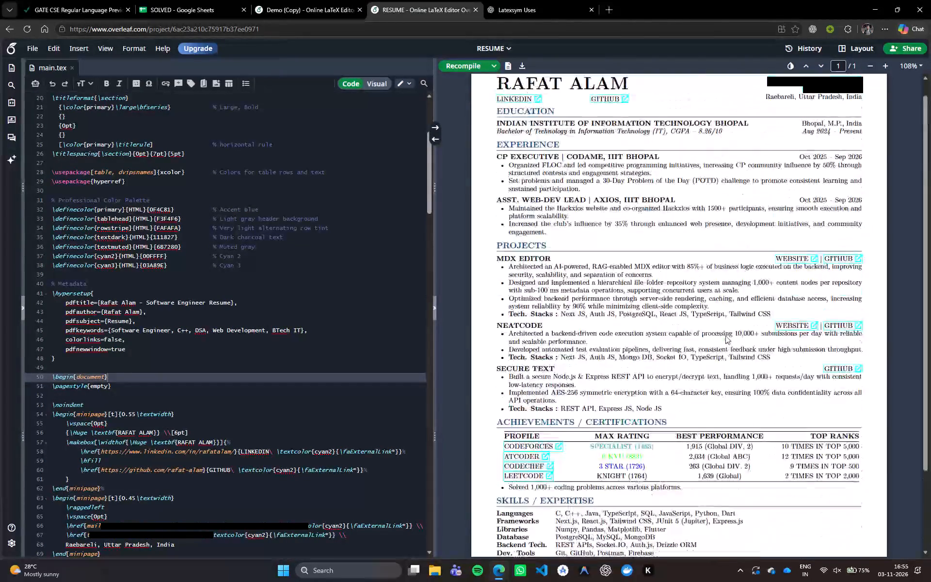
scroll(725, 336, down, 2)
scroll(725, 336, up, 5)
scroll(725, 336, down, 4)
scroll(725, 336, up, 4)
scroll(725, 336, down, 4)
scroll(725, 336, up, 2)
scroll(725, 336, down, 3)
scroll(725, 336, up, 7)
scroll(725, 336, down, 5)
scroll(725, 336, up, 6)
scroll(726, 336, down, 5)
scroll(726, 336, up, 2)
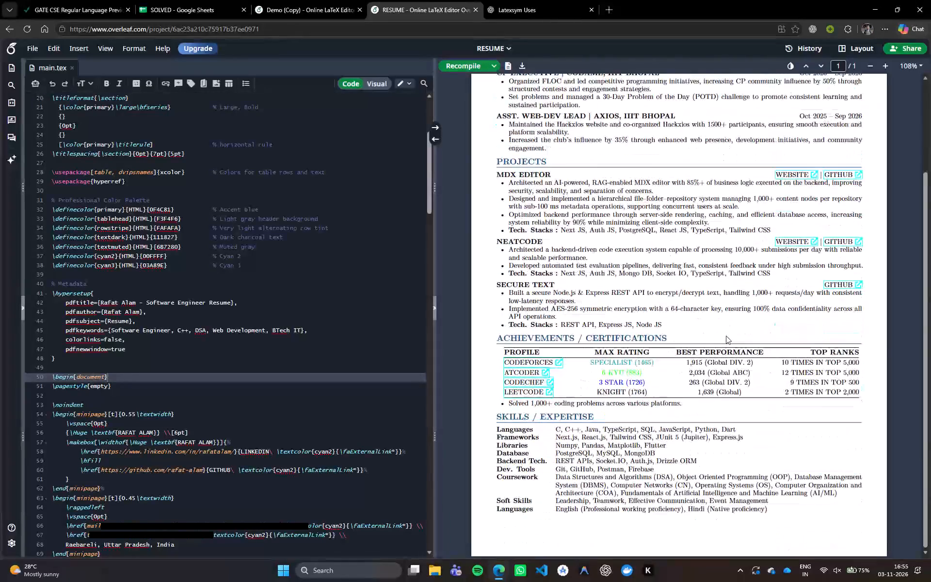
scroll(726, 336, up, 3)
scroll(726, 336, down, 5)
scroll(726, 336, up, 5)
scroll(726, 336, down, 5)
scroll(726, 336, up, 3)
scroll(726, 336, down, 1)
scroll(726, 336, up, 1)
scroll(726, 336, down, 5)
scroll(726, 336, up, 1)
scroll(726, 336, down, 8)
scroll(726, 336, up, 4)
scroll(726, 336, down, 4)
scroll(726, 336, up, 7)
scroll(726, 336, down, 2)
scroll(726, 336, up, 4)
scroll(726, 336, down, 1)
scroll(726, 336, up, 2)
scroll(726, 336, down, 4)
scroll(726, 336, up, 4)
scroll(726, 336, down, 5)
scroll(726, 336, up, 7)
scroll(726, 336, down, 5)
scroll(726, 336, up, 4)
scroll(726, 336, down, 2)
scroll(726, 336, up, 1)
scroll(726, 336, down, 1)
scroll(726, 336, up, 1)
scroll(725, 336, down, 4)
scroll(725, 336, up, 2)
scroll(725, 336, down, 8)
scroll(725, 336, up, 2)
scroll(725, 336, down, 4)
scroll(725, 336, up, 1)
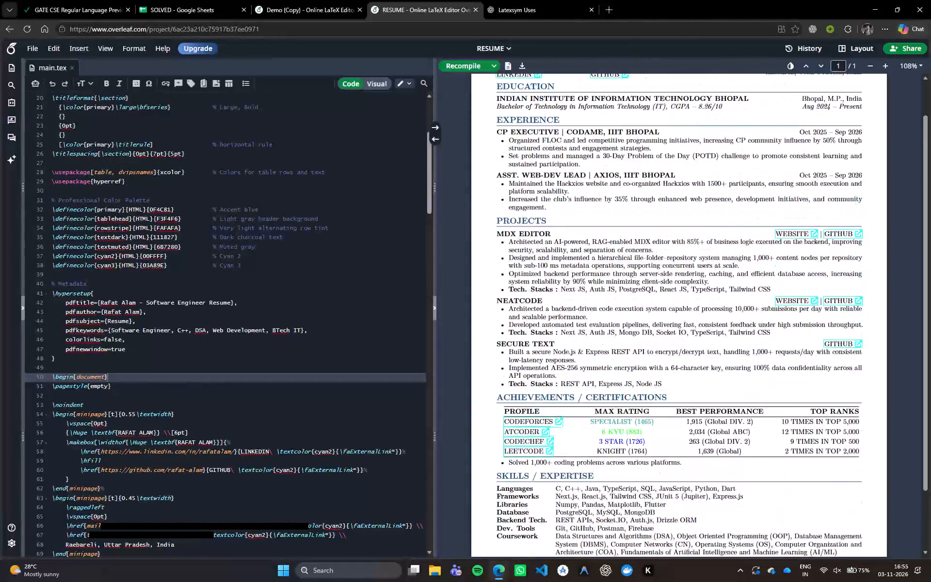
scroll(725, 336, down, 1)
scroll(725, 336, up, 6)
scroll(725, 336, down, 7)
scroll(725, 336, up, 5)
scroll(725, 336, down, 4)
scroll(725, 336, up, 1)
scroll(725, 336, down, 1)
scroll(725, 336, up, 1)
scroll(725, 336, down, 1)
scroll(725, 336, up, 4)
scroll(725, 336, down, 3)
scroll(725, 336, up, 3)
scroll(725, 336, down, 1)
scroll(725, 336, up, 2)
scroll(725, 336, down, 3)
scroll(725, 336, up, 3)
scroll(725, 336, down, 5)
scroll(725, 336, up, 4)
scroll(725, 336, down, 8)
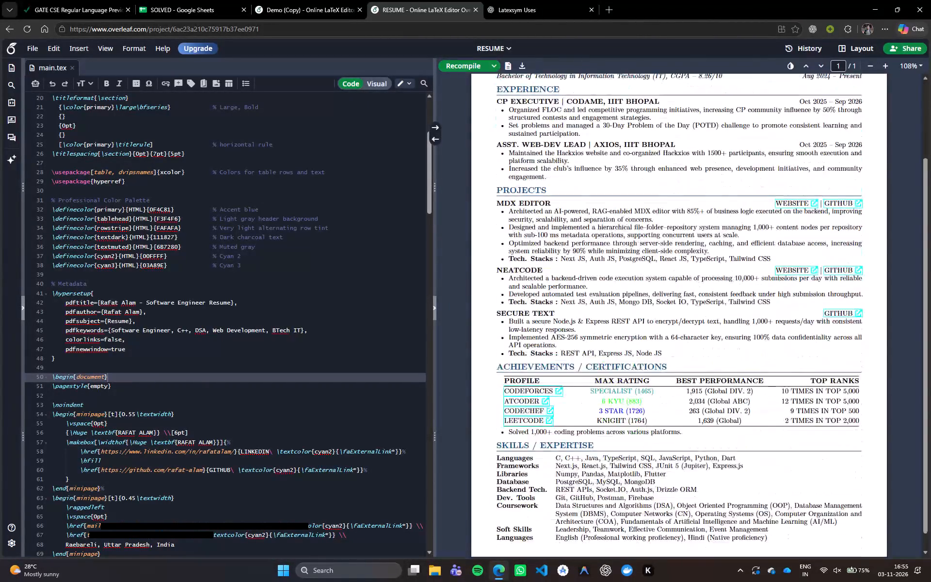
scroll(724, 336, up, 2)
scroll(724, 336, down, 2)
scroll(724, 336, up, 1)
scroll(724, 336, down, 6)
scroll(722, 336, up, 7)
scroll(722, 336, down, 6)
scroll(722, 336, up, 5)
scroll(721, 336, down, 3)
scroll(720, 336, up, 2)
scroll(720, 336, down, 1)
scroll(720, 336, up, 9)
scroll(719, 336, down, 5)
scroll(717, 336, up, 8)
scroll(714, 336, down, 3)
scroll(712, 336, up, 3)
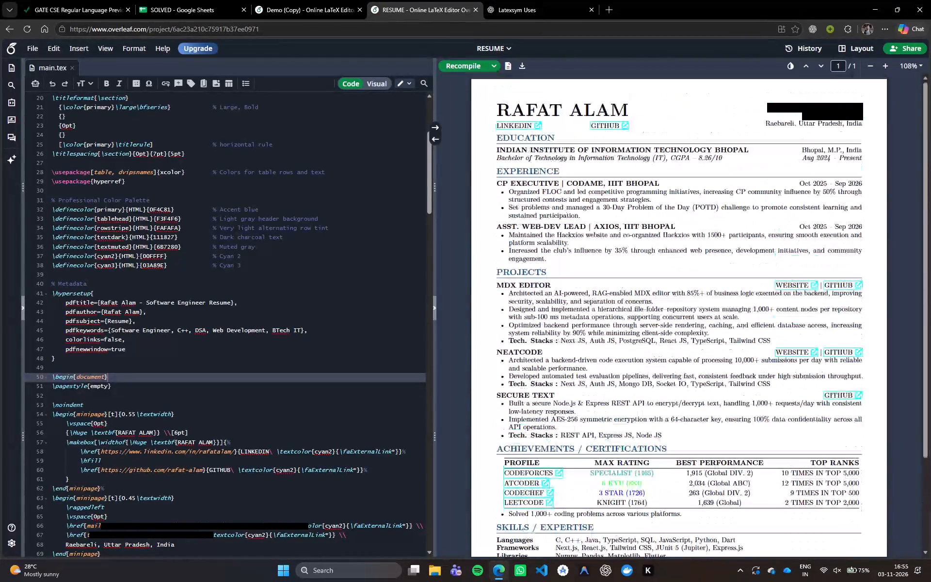
Review the main.tex preamble, including the section header formatting block and the \input{glyphtounicode} and \pdfgentounicode=1 lines.
scroll(192, 257, up, 3)
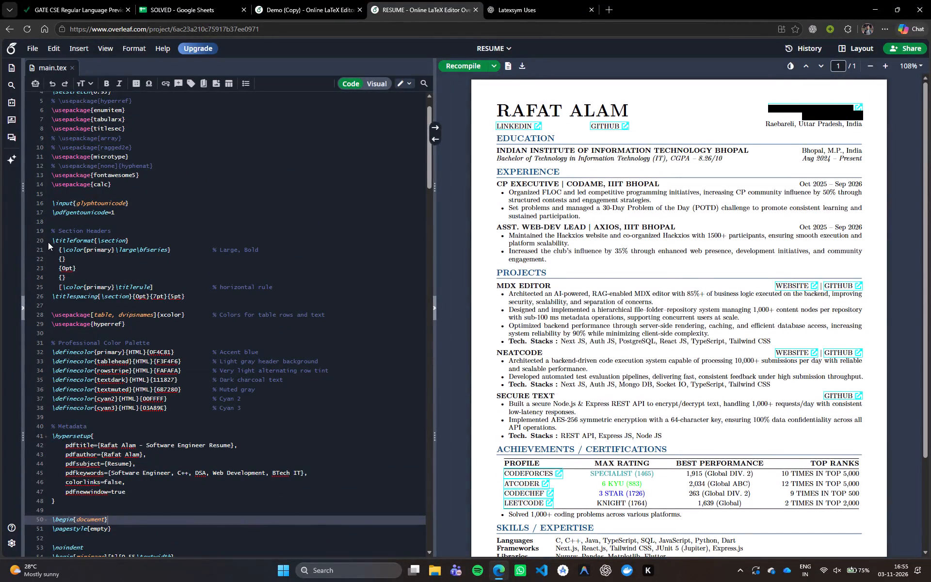
drag(51, 244, 119, 290)
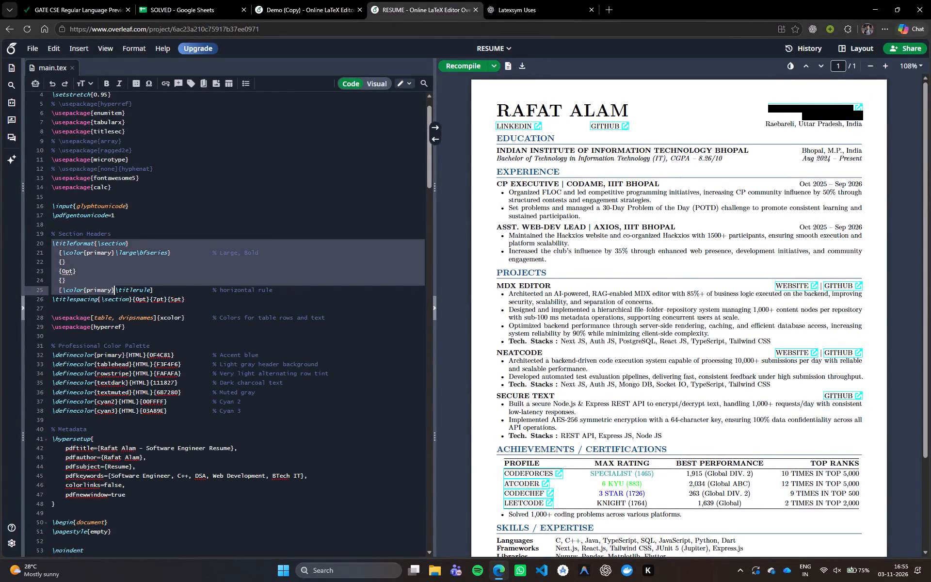
click(119, 290)
scroll(119, 290, up, 8)
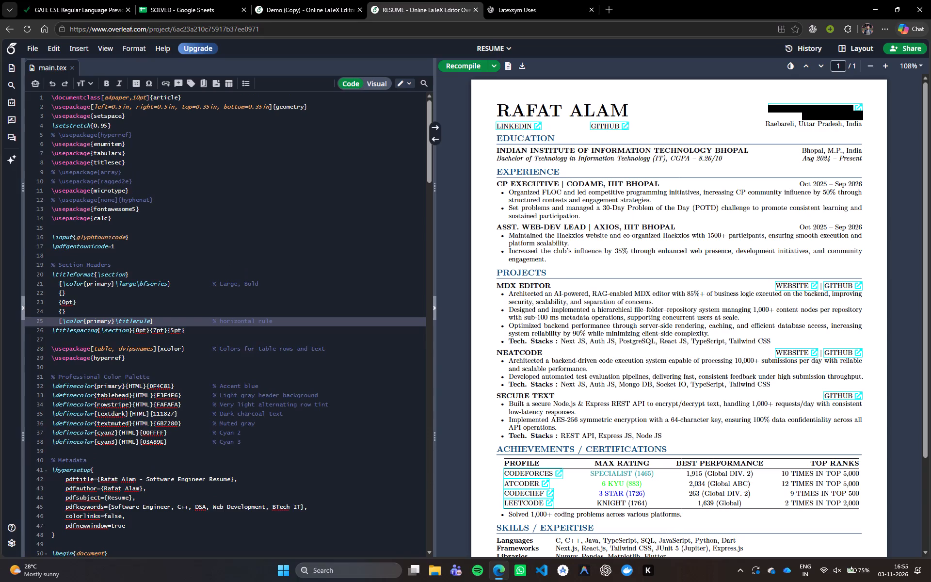
click(125, 250)
drag(128, 249, 56, 237)
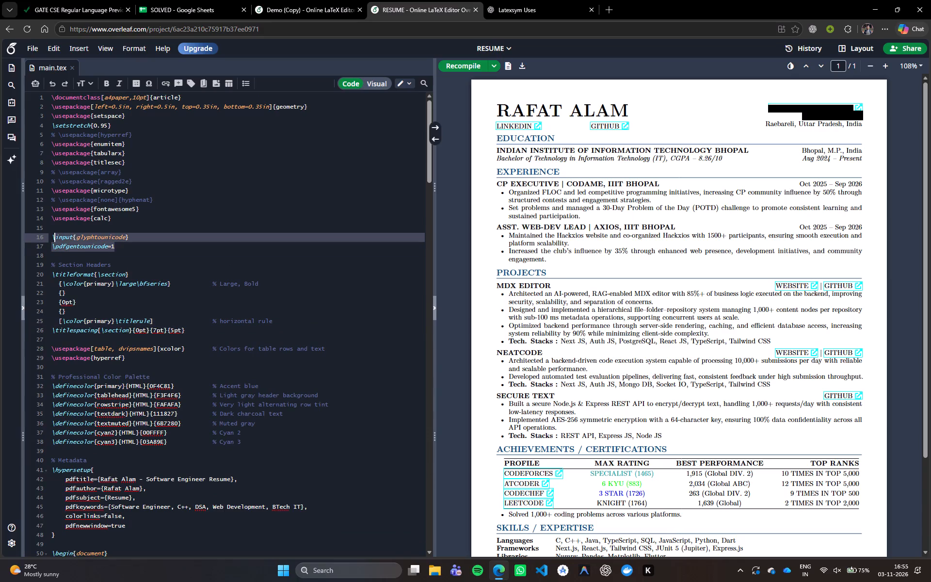
drag(56, 237, 52, 237)
click(133, 251)
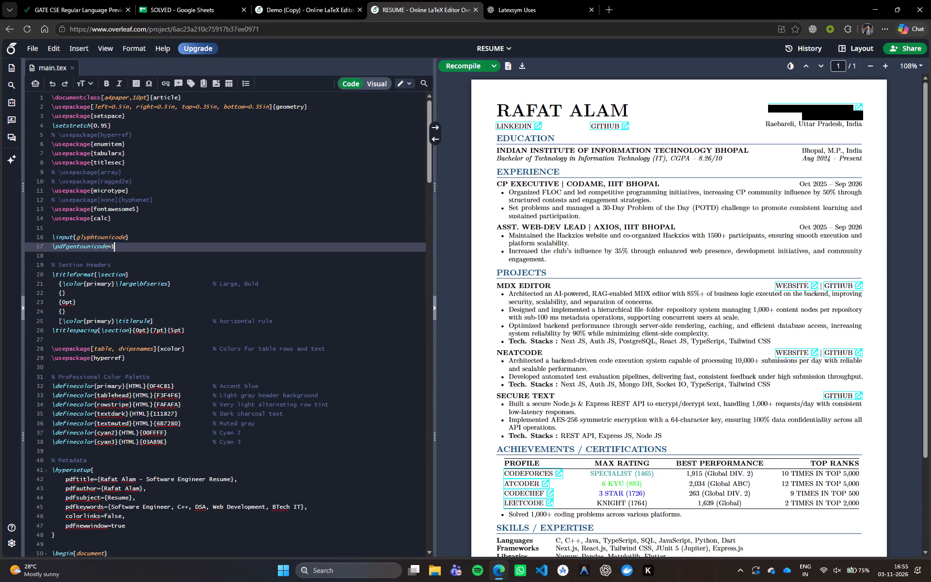
scroll(133, 251, up, 5)
Move the xcolor and second hyperref package lines directly below \usepackage{calc}, keeping a blank line before \input{glyphtounicode}.
drag(141, 357, 70, 344)
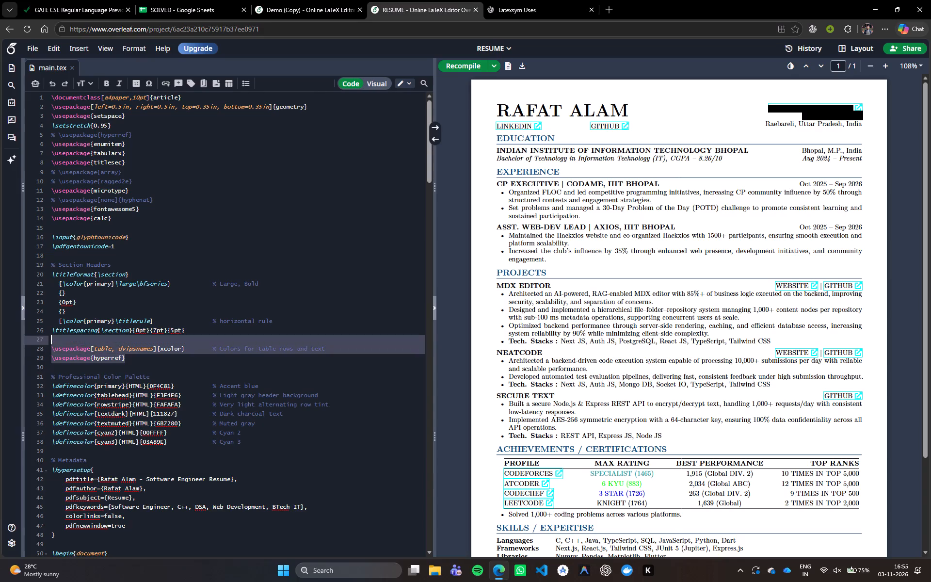
drag(70, 344, 51, 352)
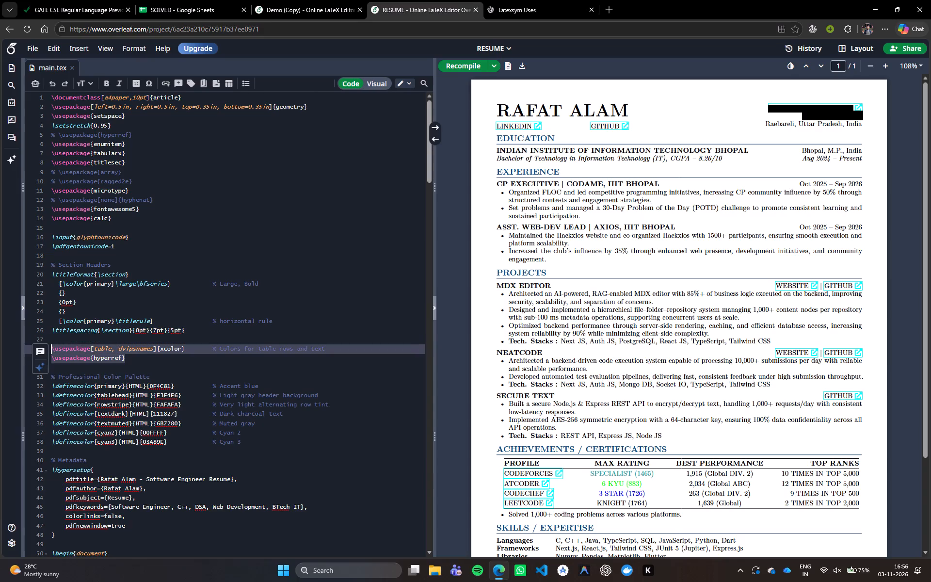
key(ctrl+x)
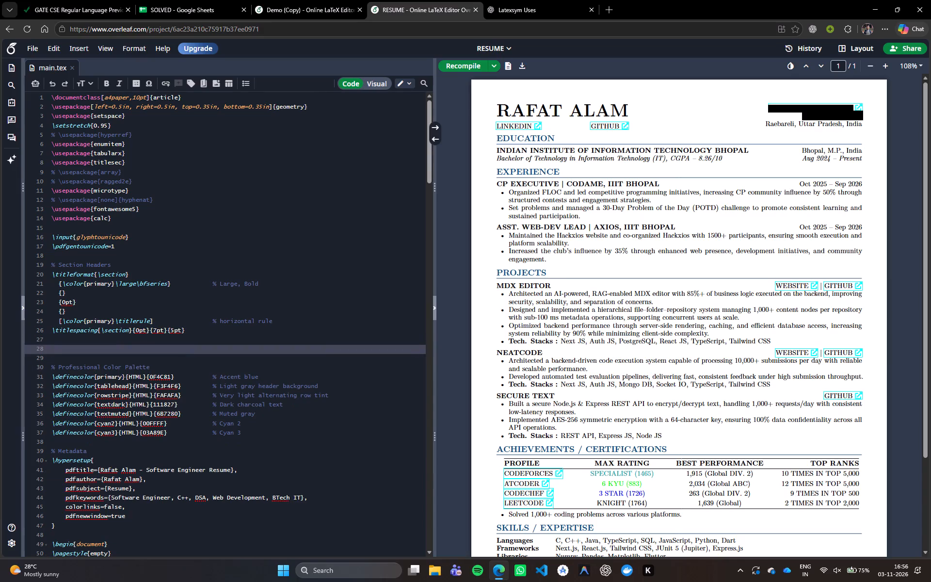
key(BackSpace)
key(BackSpace)
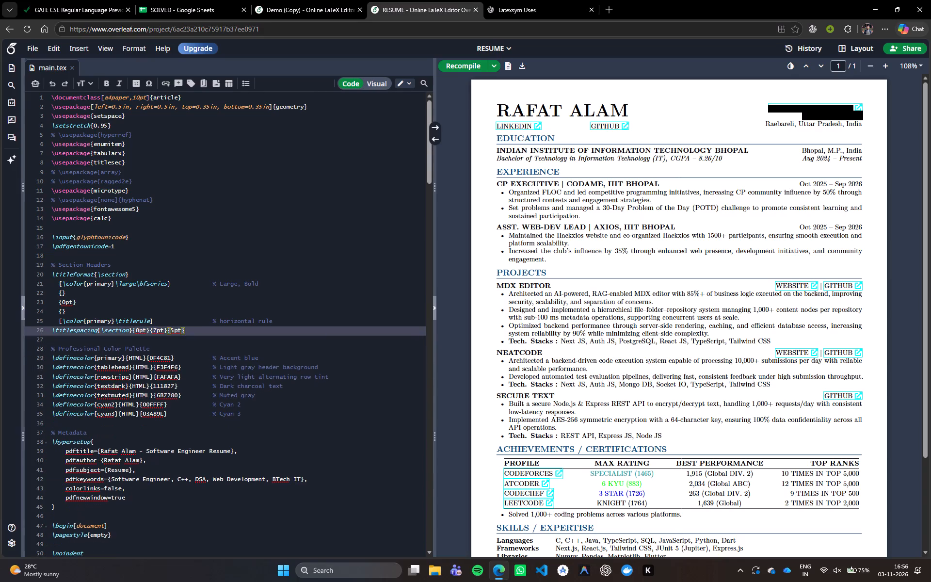
click(115, 226)
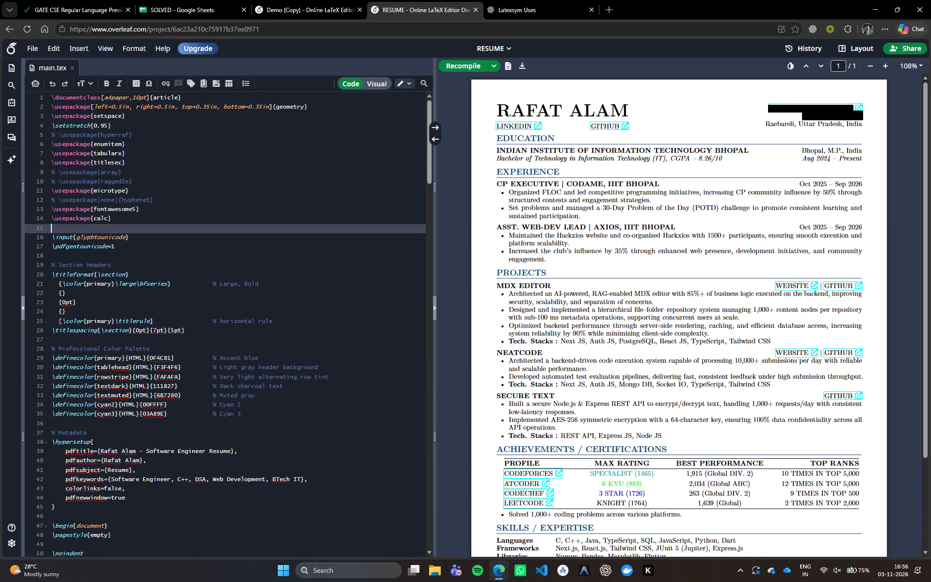
key(ctrl+v)
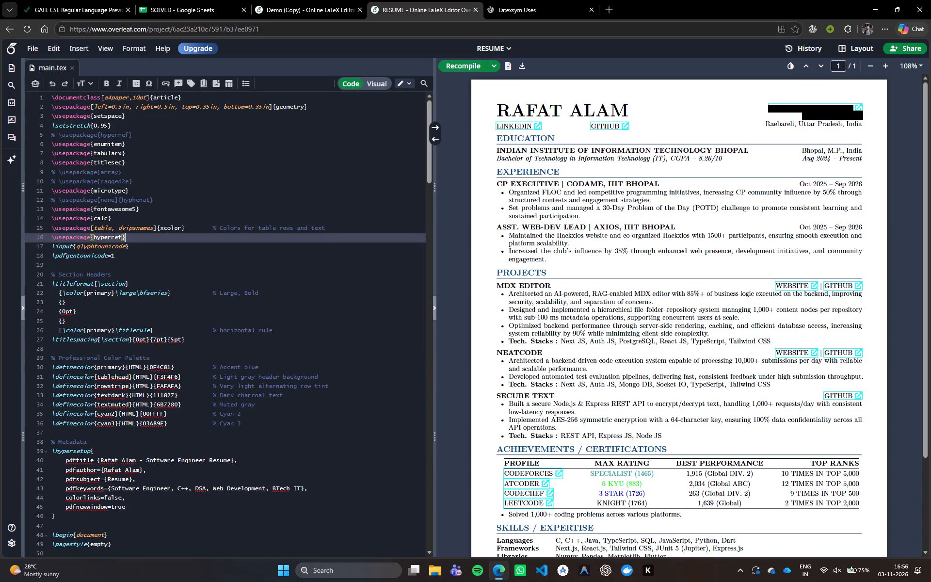
key(Return)
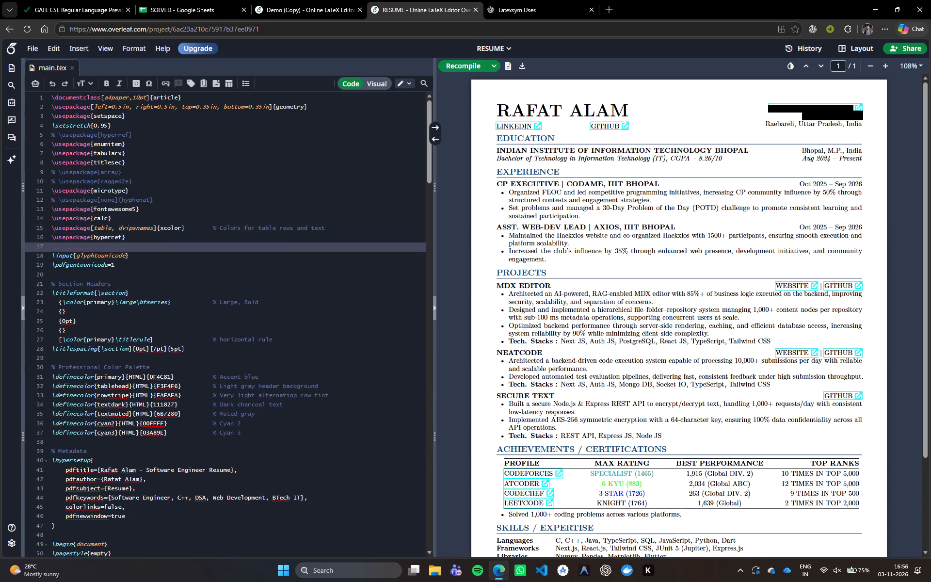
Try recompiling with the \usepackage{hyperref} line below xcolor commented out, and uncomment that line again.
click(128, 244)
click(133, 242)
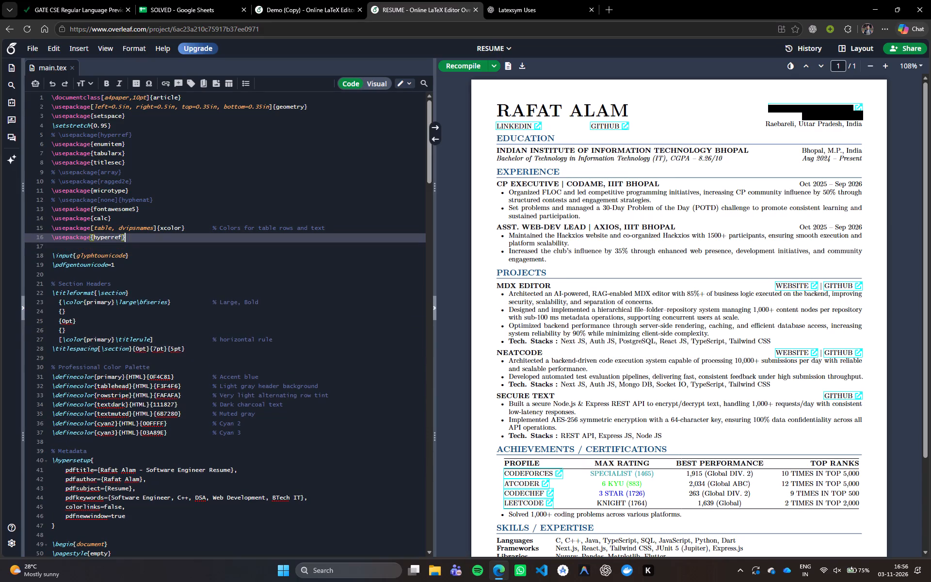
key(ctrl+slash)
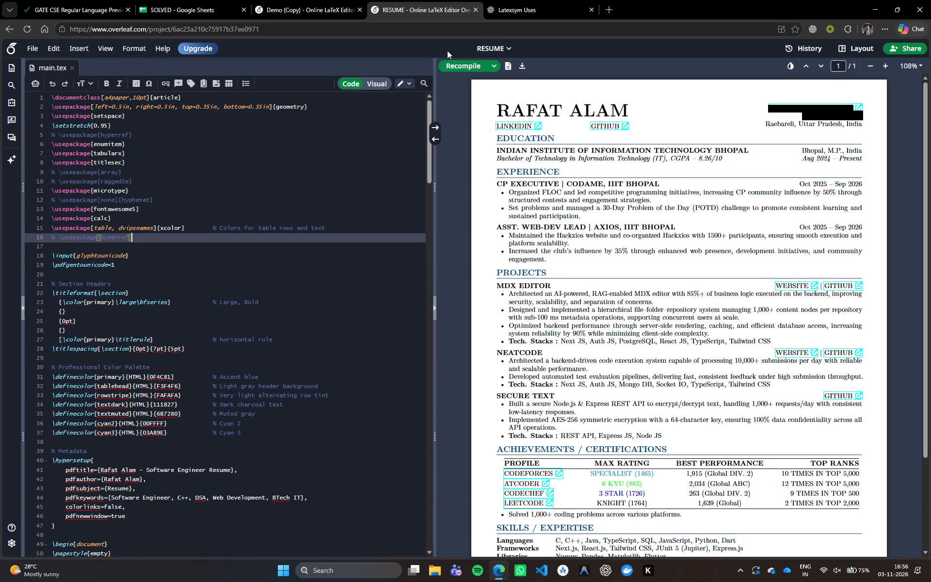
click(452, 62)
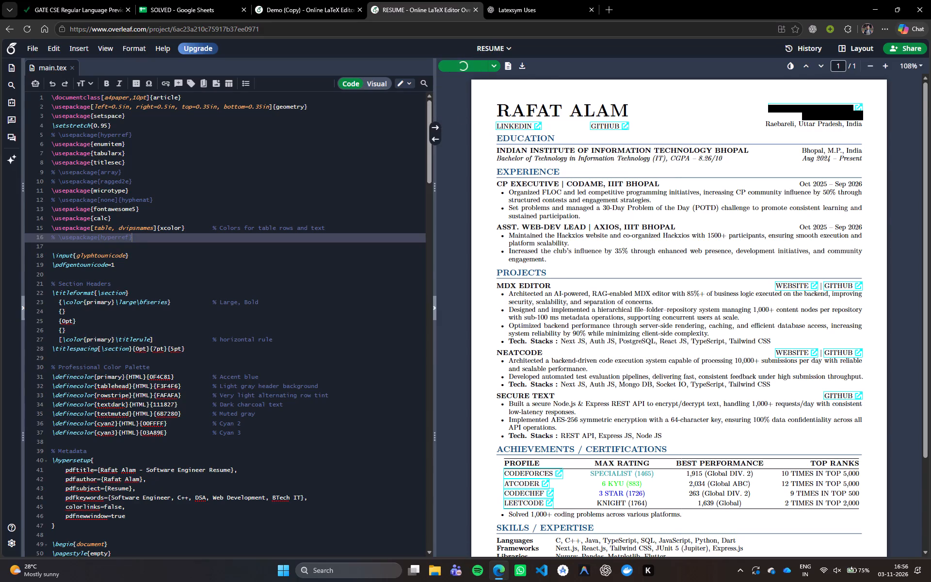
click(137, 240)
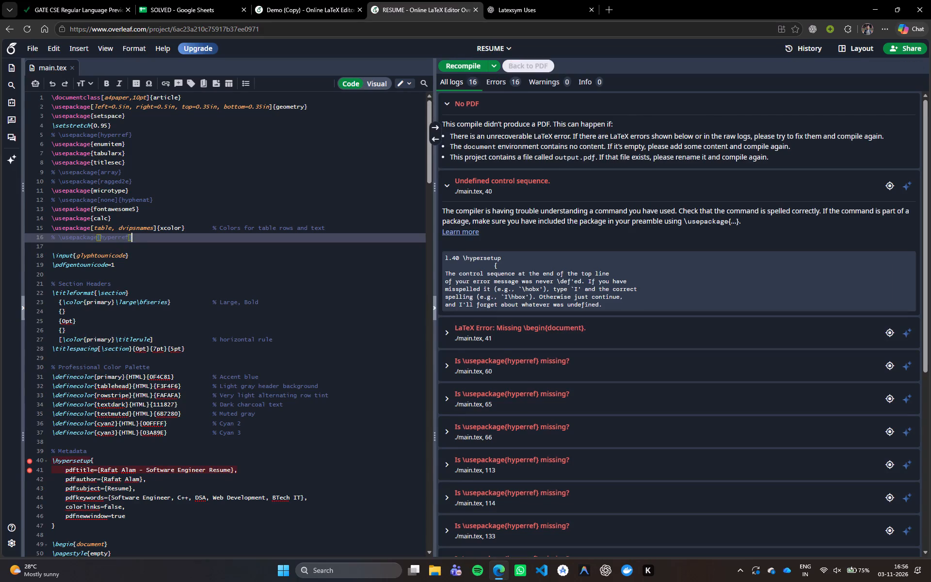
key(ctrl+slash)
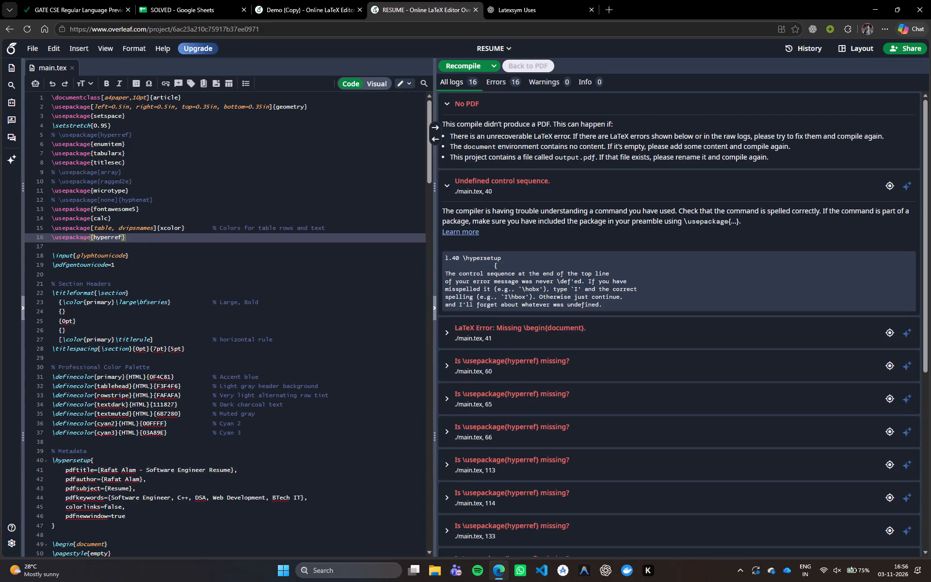
Uncomment the \usepackage{hyperref} line below \setstretch and delete the duplicate hyperref line below xcolor.
drag(151, 133, 149, 129)
click(146, 131)
key(ctrl+slash)
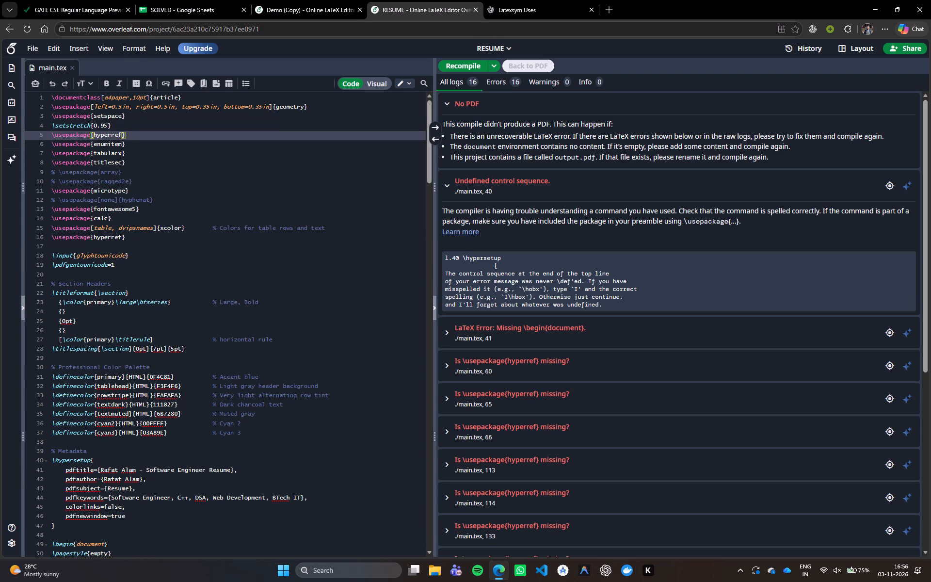
drag(137, 232, 166, 230)
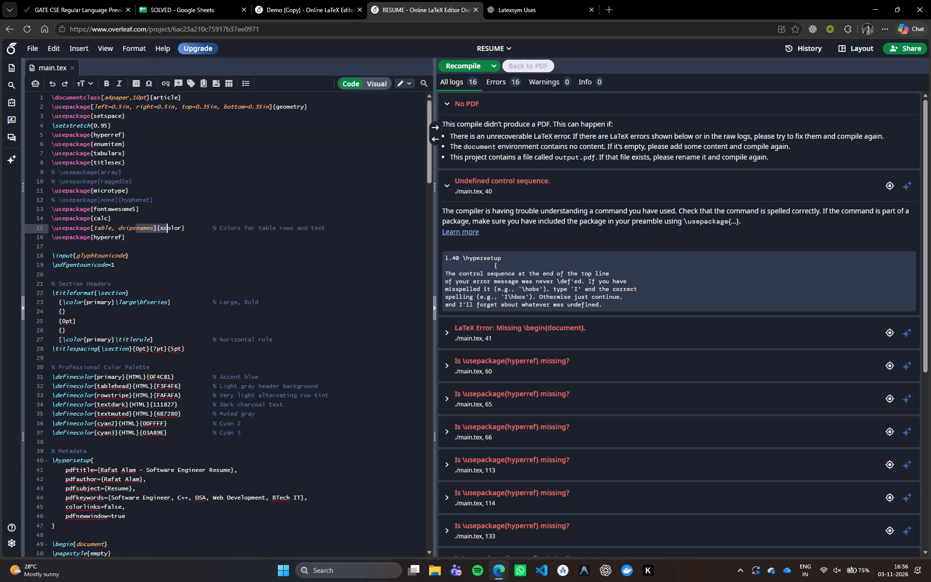
click(157, 234)
drag(158, 238, 335, 229)
key(BackSpace)
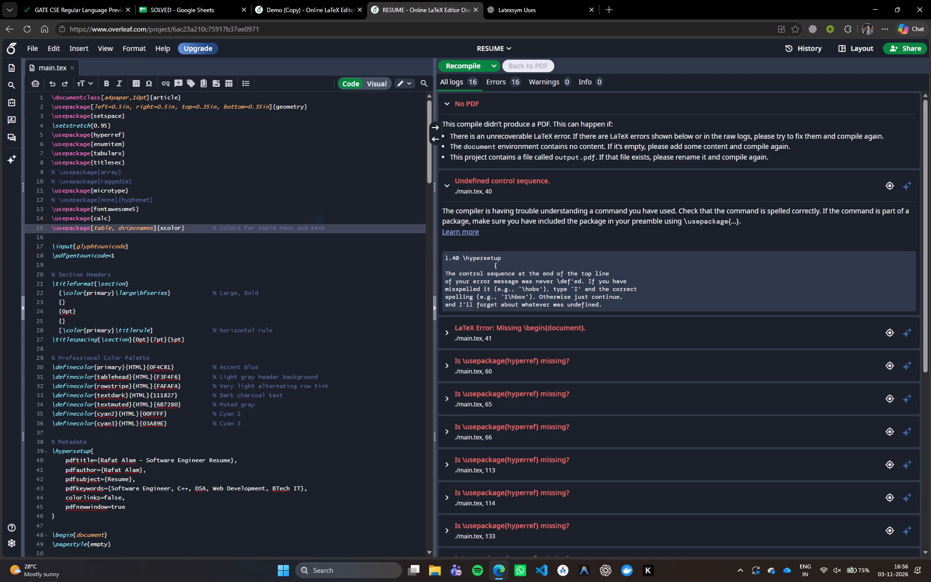
Recompile the resume with the cleaned-up package list.
drag(98, 169, 116, 226)
click(116, 227)
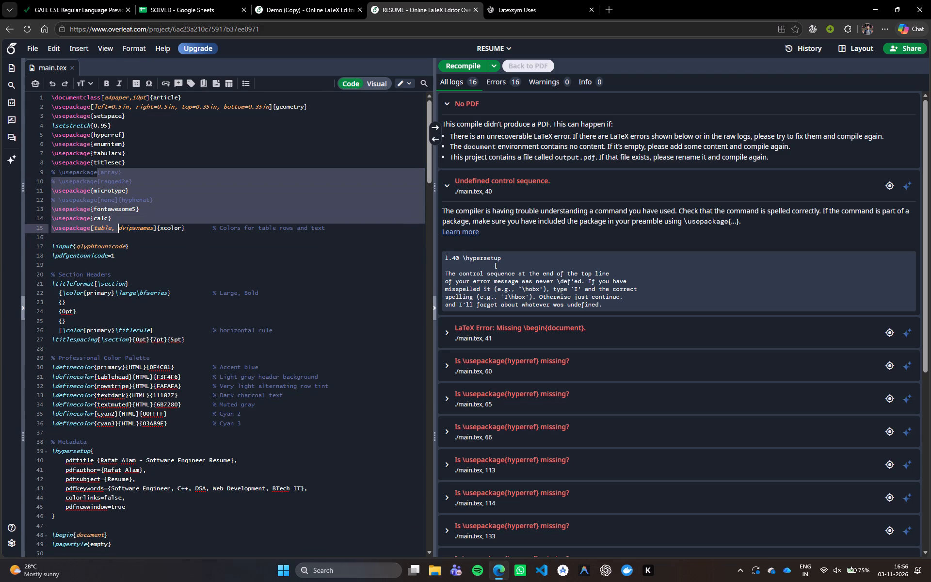
click(470, 65)
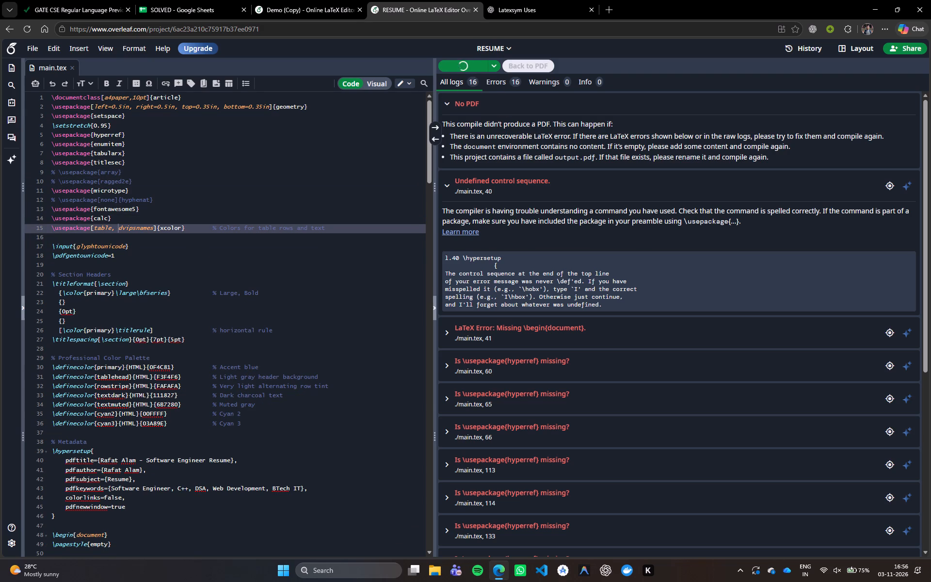
Examine the recompiled resume's links, project entries, achievements table and skills section, and check text selection across the projects.
scroll(200, 205, down, 1)
scroll(200, 205, up, 3)
scroll(436, 206, down, 1)
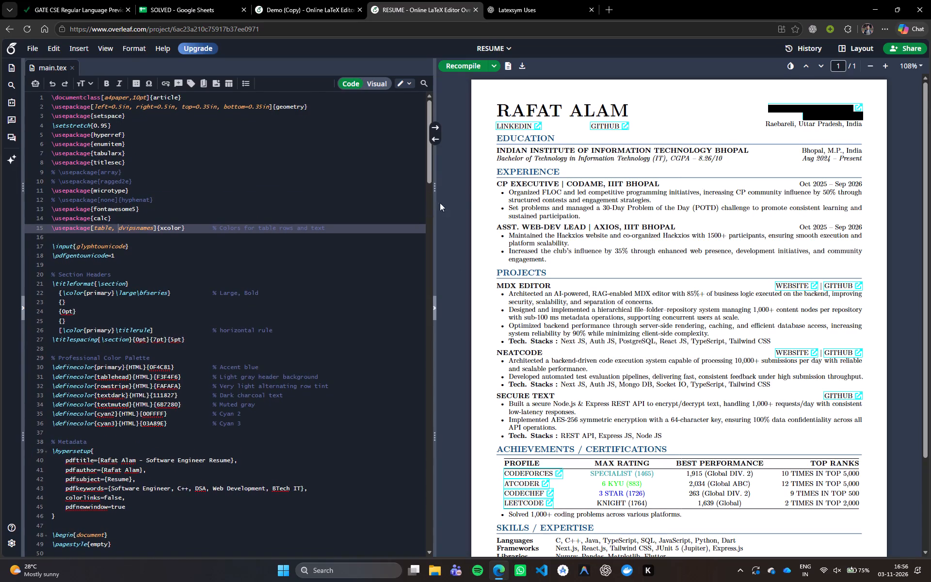
scroll(440, 203, down, 7)
scroll(498, 203, up, 4)
scroll(500, 206, down, 4)
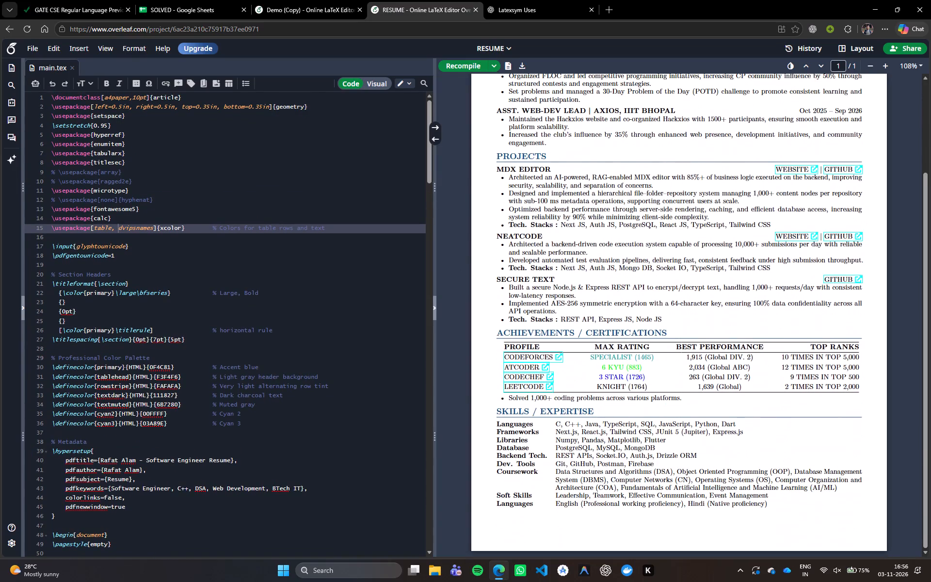
scroll(500, 206, down, 6)
drag(544, 173, 545, 178)
drag(545, 178, 561, 291)
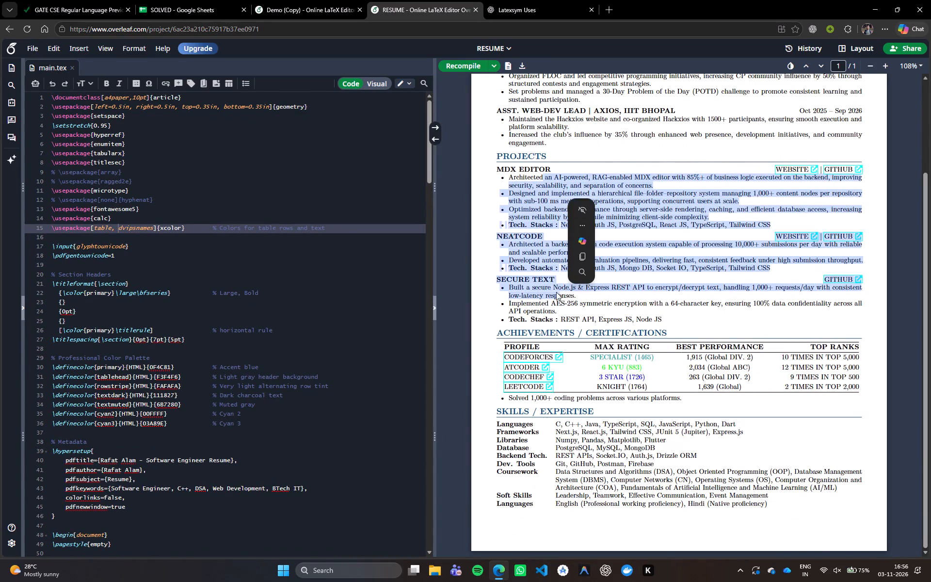
click(556, 292)
scroll(301, 236, up, 7)
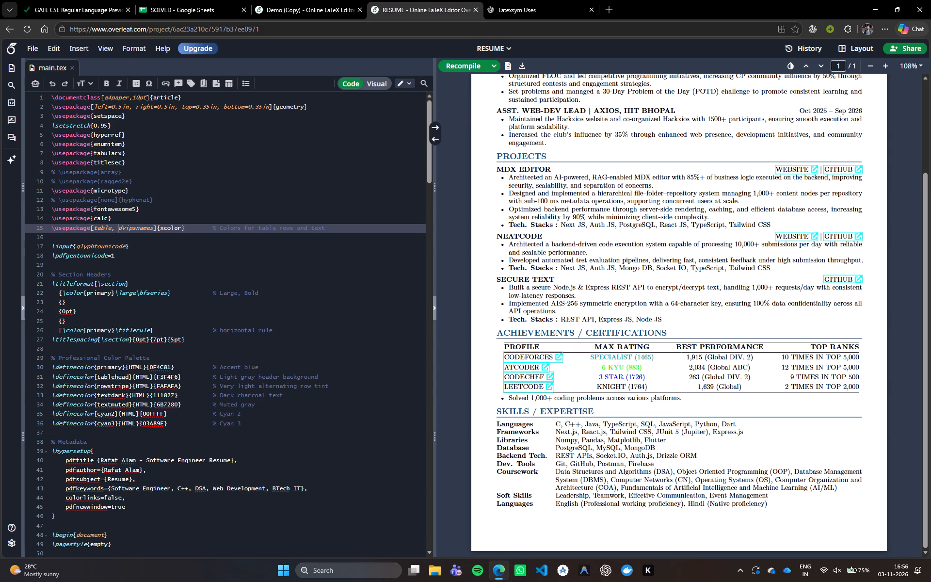
Move the \setstretch{0.95} line out of the package list to directly above \input{glyphtounicode}, leaving a blank line after xcolor.
drag(52, 126, 112, 127)
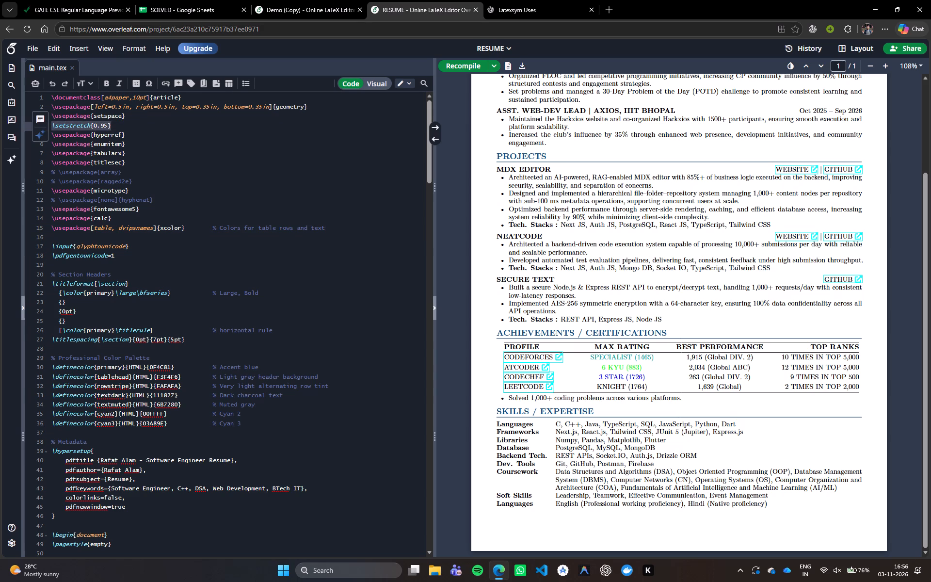
key(ctrl+x)
key(BackSpace)
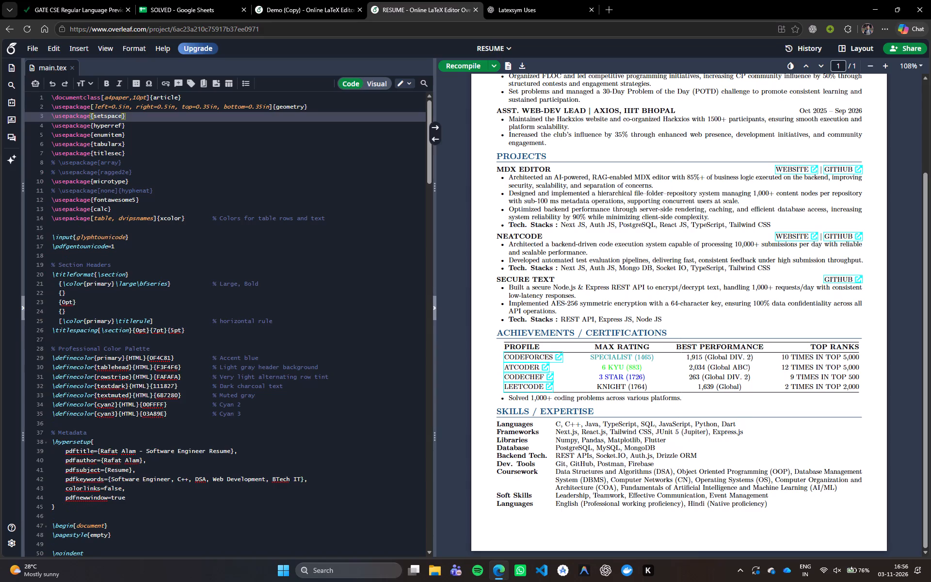
click(90, 229)
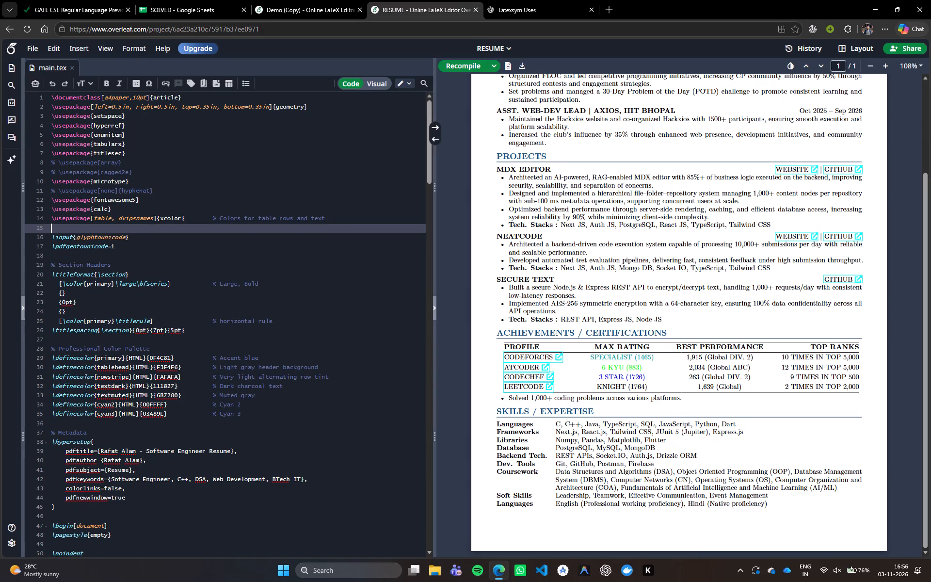
key(Return)
key(ctrl+v)
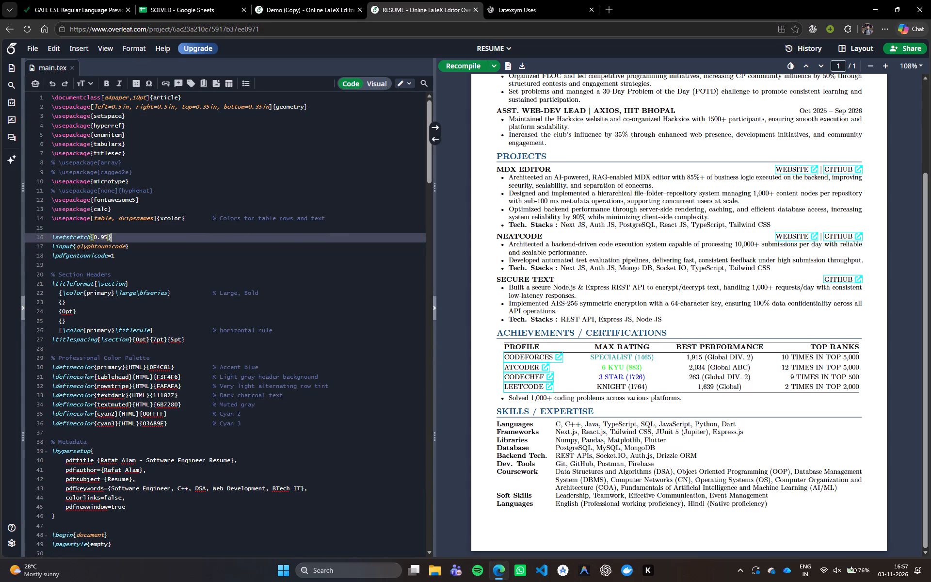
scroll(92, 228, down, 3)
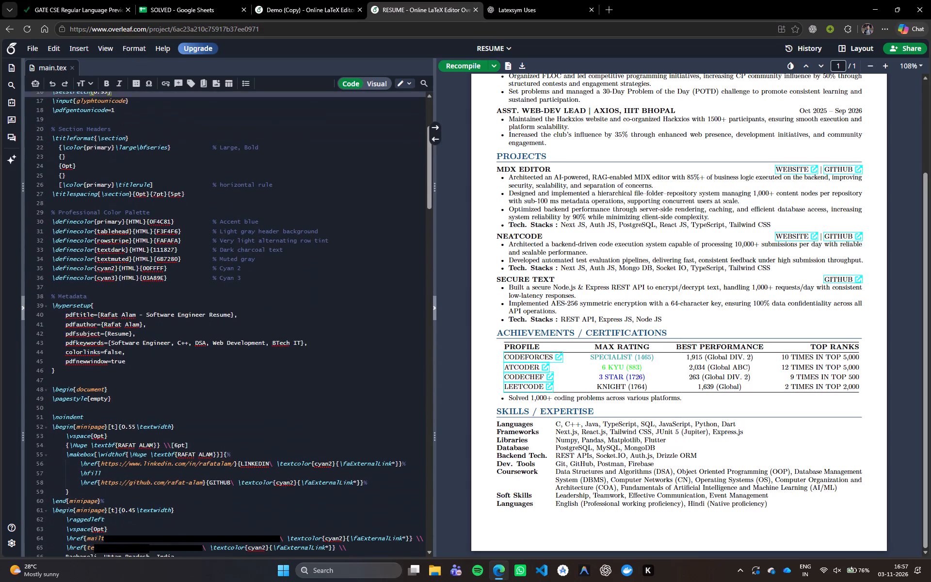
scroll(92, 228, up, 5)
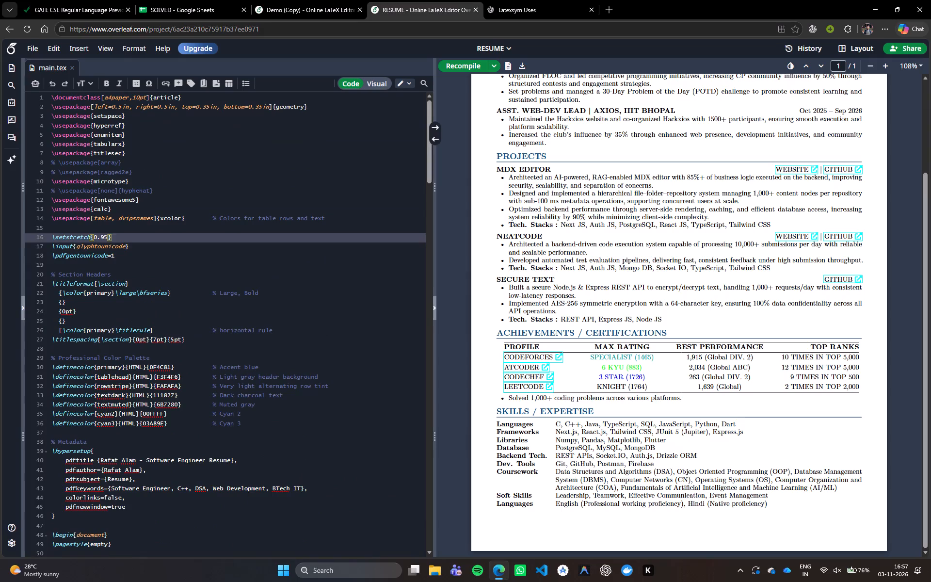
Recompile the resume with the relocated \setstretch line and check the page layout from the header through the skills section.
click(456, 62)
scroll(556, 194, up, 8)
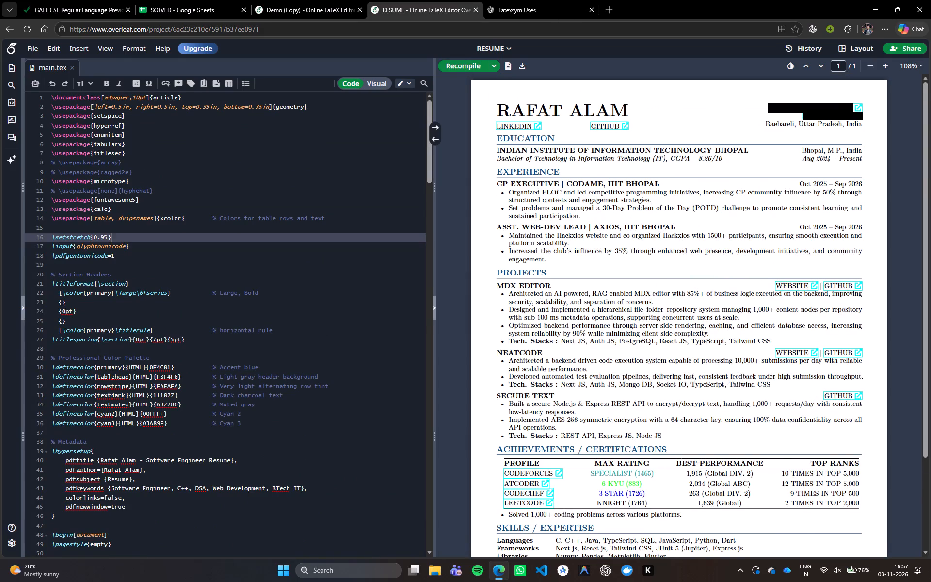
scroll(556, 195, down, 8)
scroll(556, 195, up, 1)
scroll(556, 195, down, 1)
scroll(556, 195, up, 9)
scroll(231, 183, up, 5)
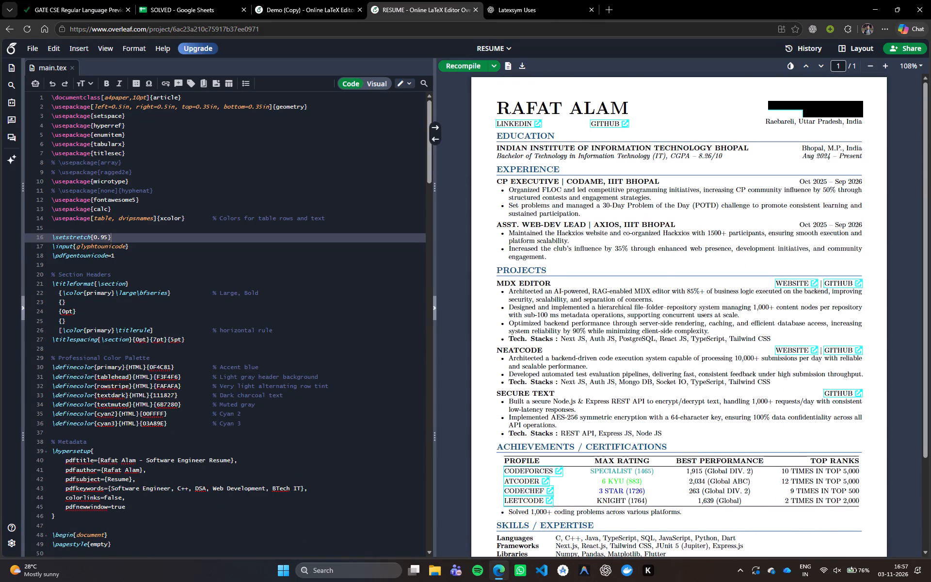
Review the LaTeX source from the package list and metadata through the header minipages, commented-out header block, and Education and Experience sections.
drag(114, 101, 132, 250)
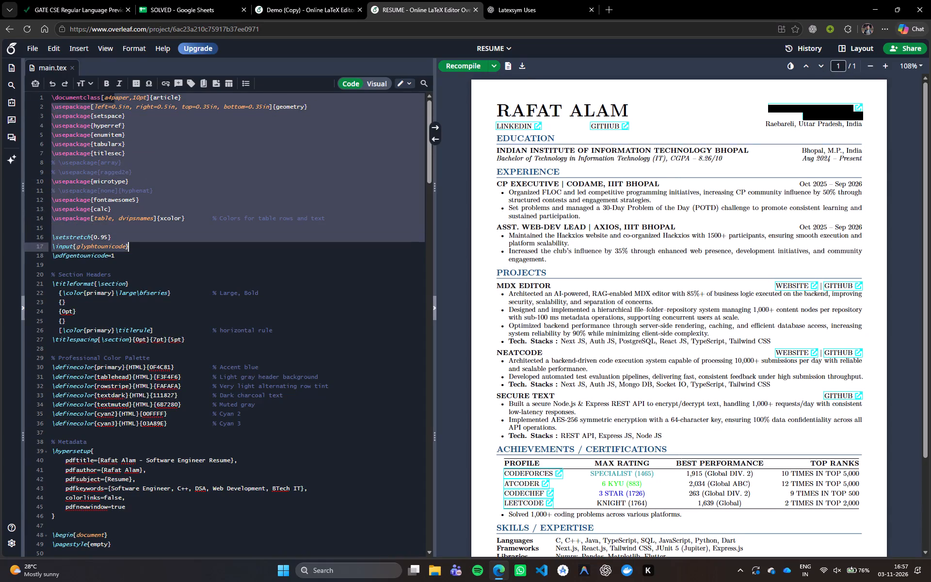
drag(132, 250, 134, 254)
click(133, 254)
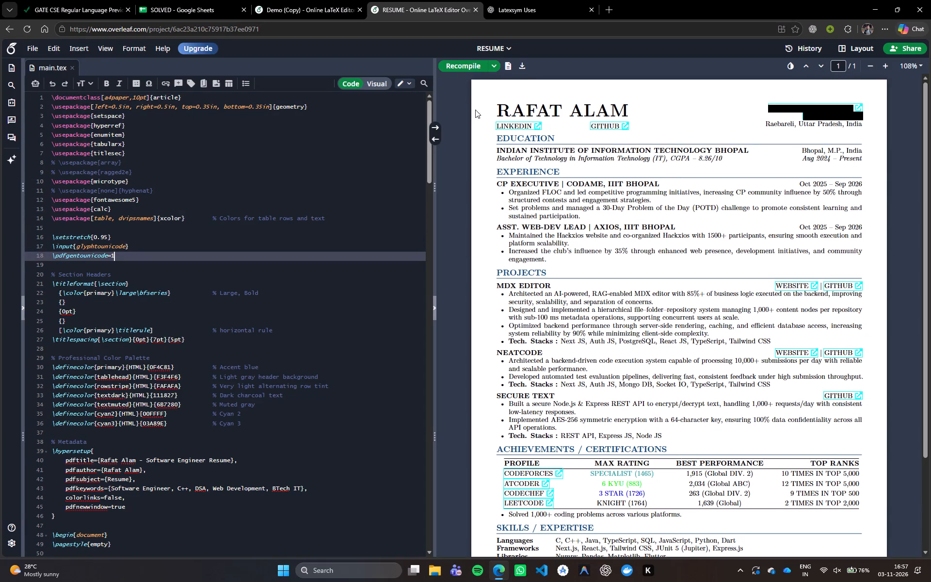
scroll(141, 229, down, 5)
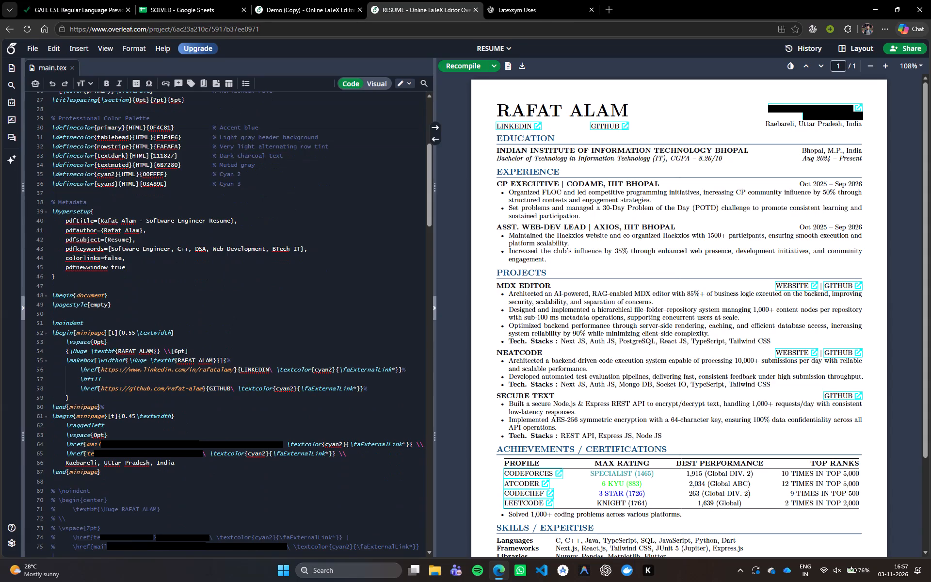
scroll(136, 214, down, 6)
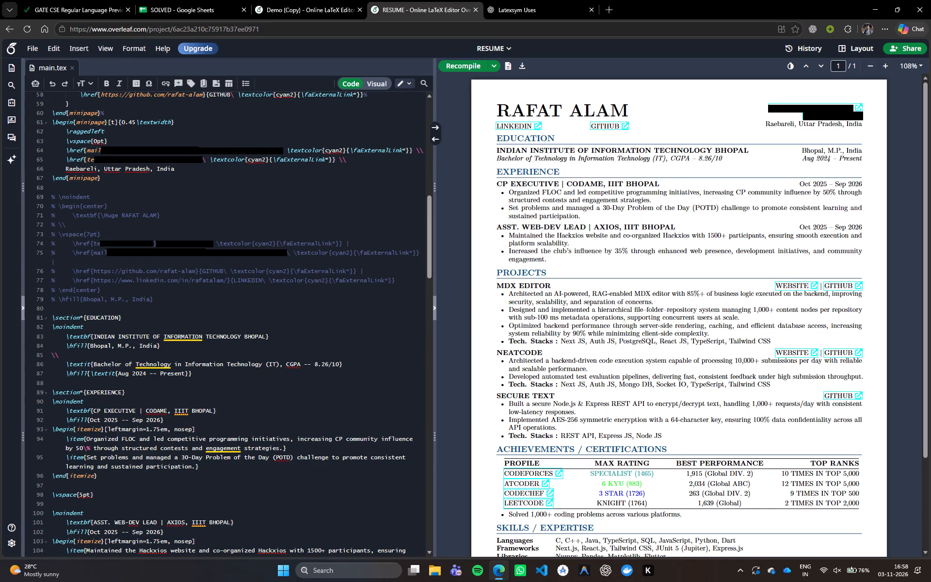
scroll(118, 186, up, 3)
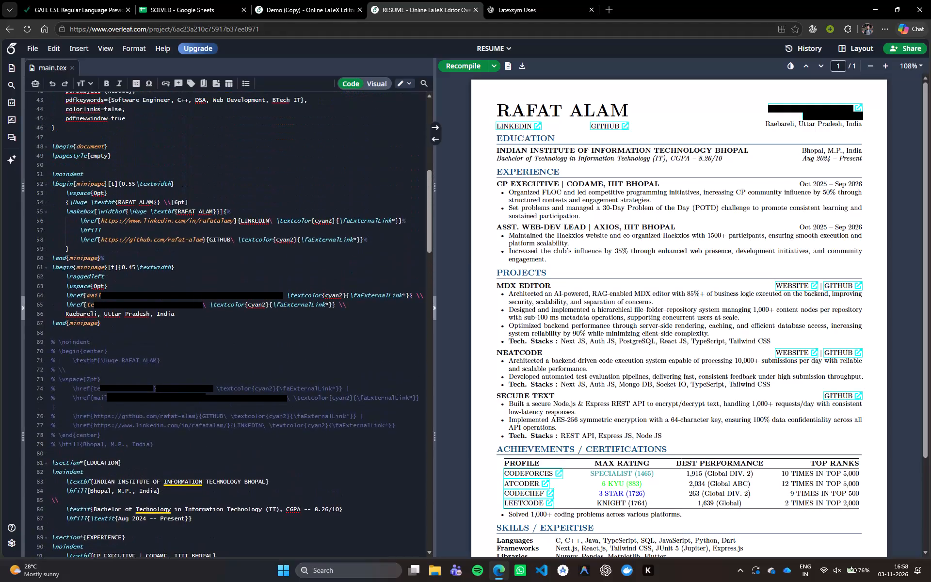
scroll(118, 186, up, 10)
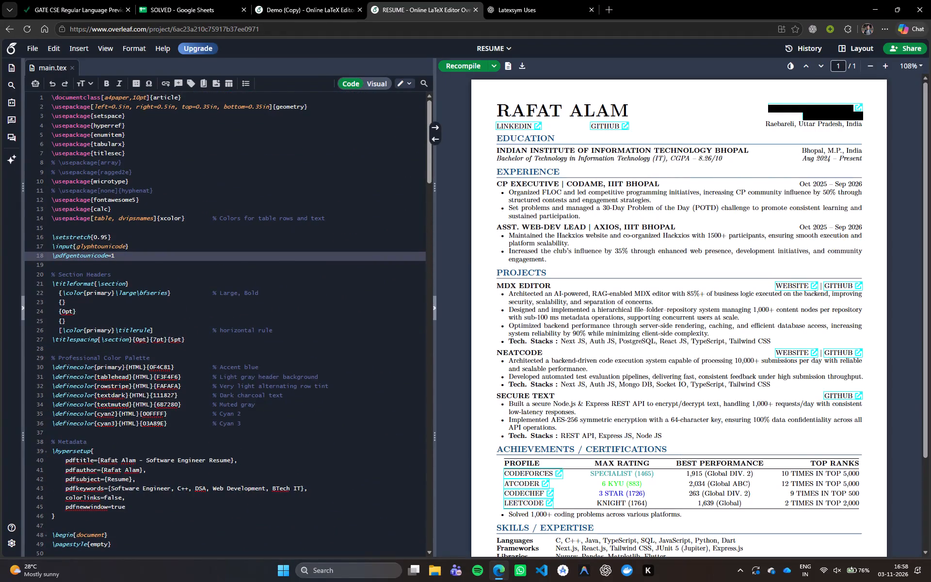
scroll(118, 186, up, 8)
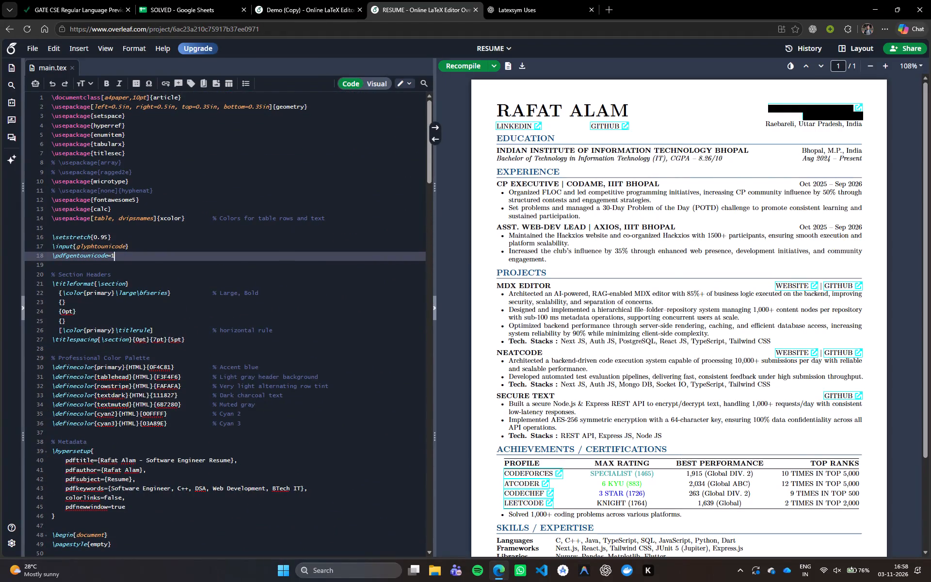
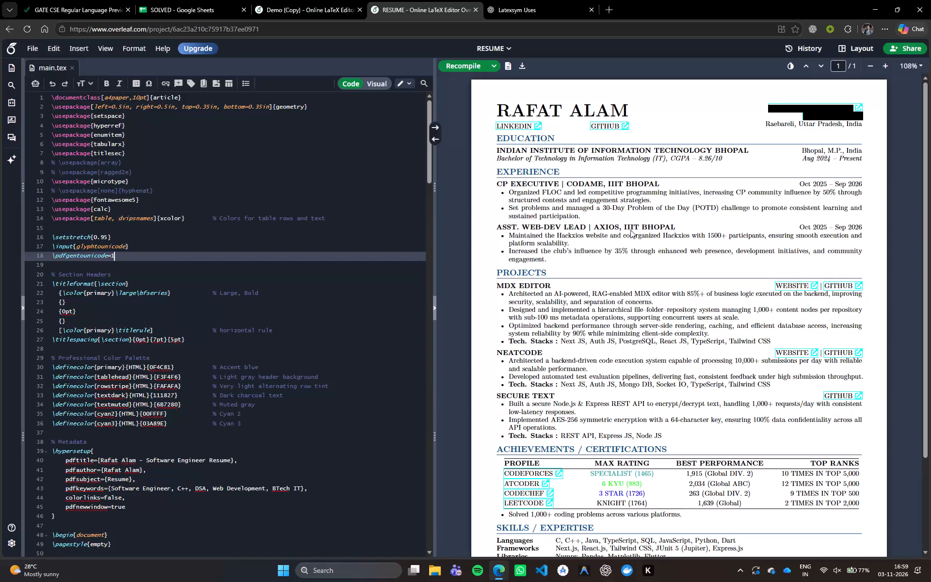
Check text selection in the compiled resume from the name header through the Experience section and MDX Editor project bullets.
scroll(699, 208, up, 4)
drag(497, 108, 496, 122)
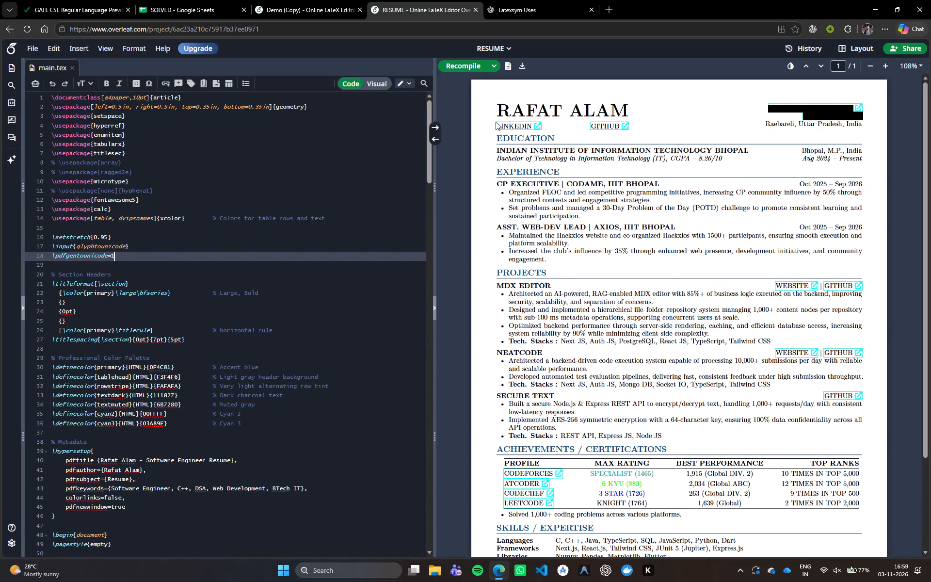
drag(496, 122, 503, 229)
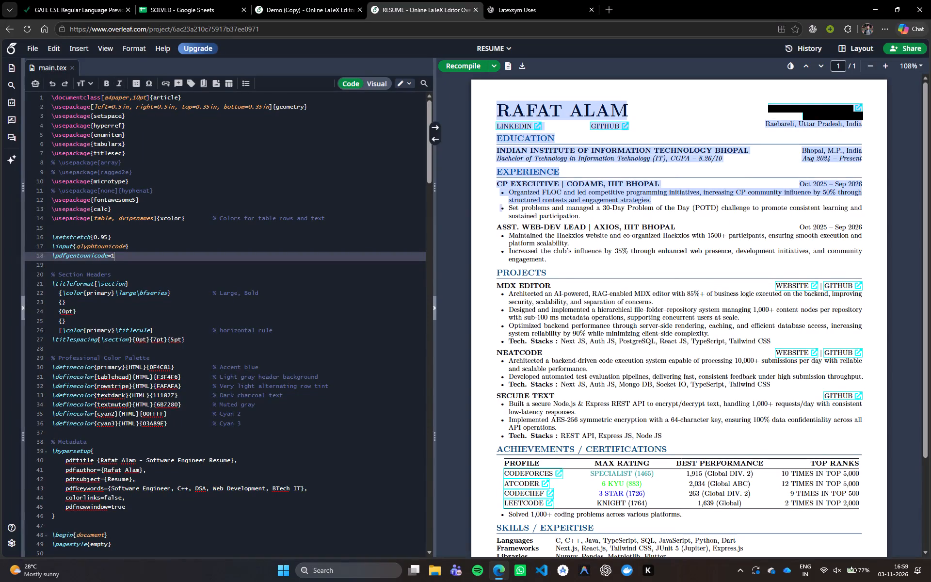
drag(503, 229, 545, 268)
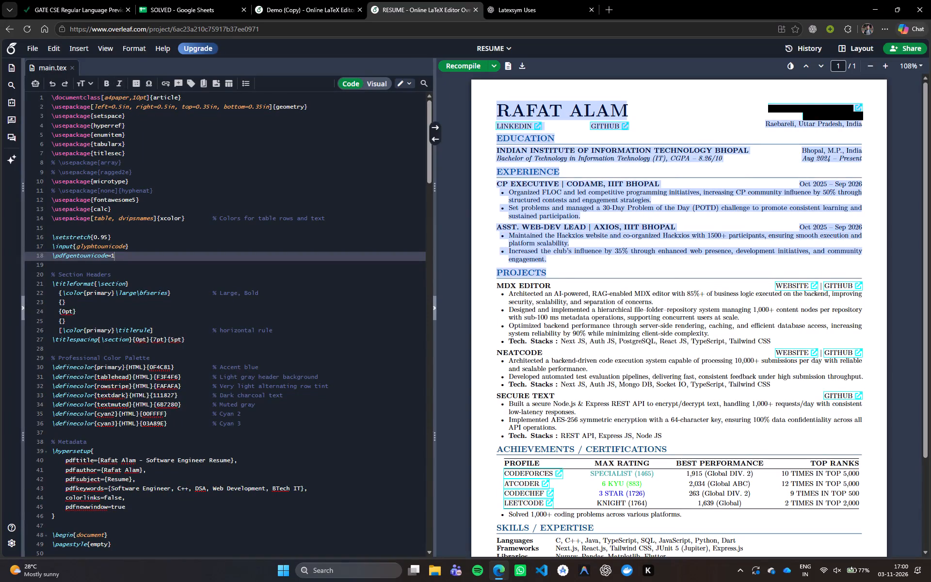
drag(545, 268, 550, 256)
drag(550, 256, 555, 288)
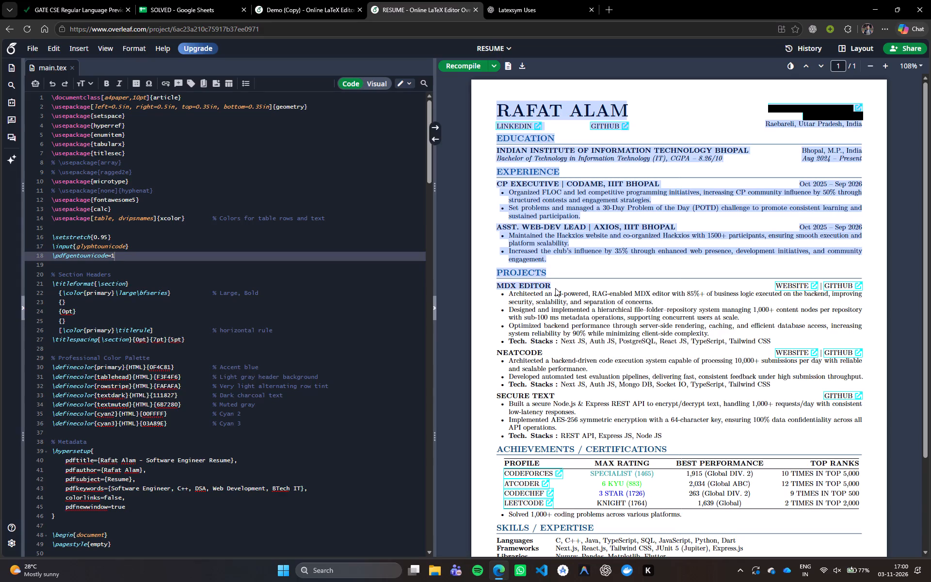
drag(555, 288, 596, 286)
drag(596, 286, 868, 285)
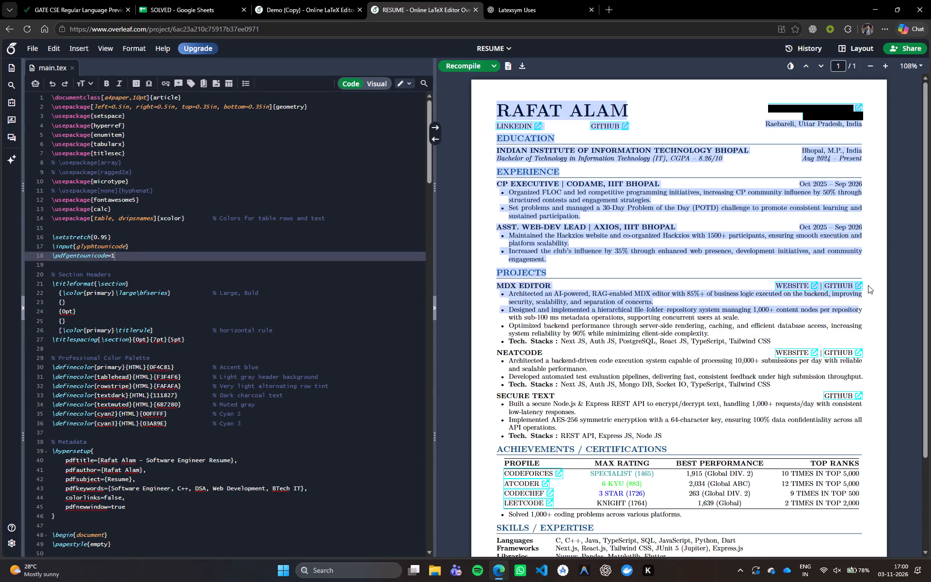
drag(868, 285, 851, 332)
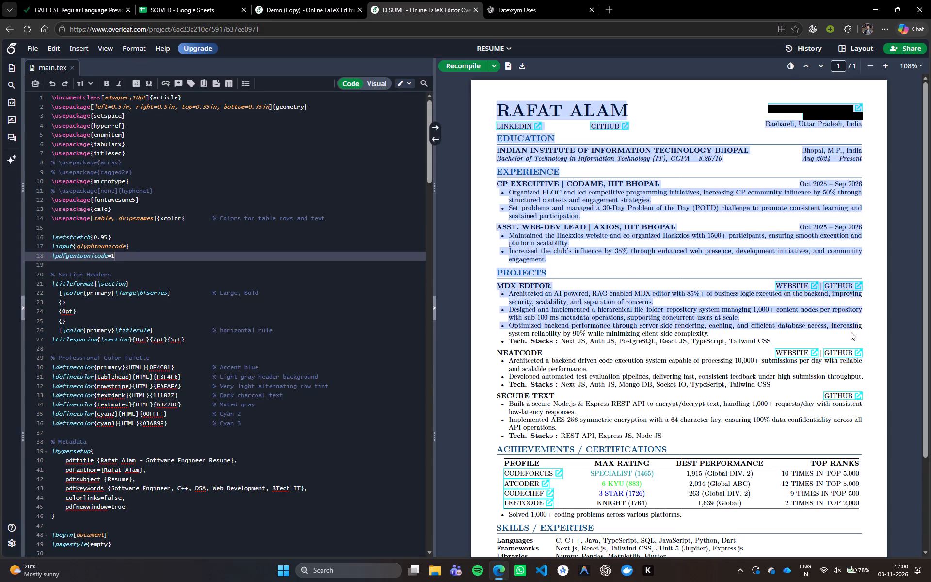
drag(851, 332, 717, 333)
click(717, 333)
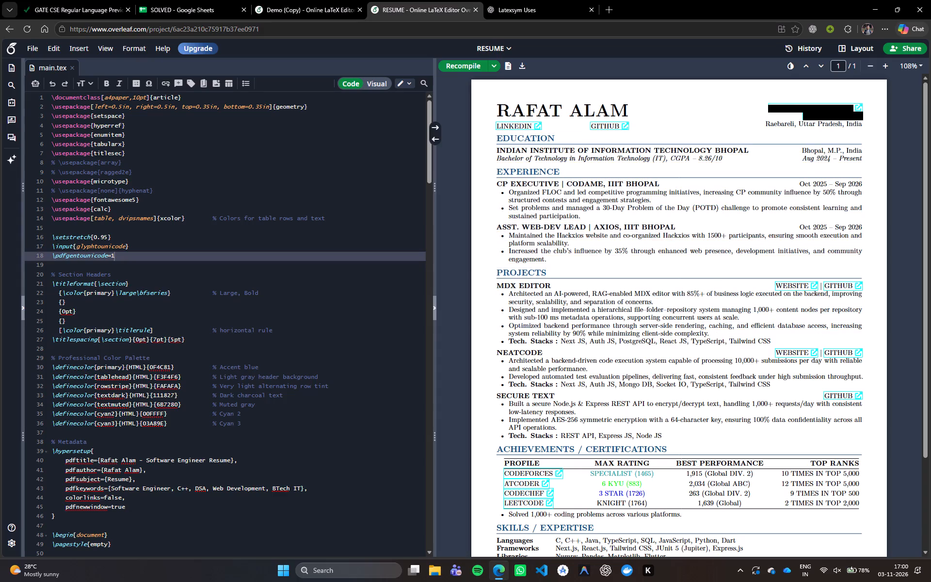
scroll(350, 242, up, 5)
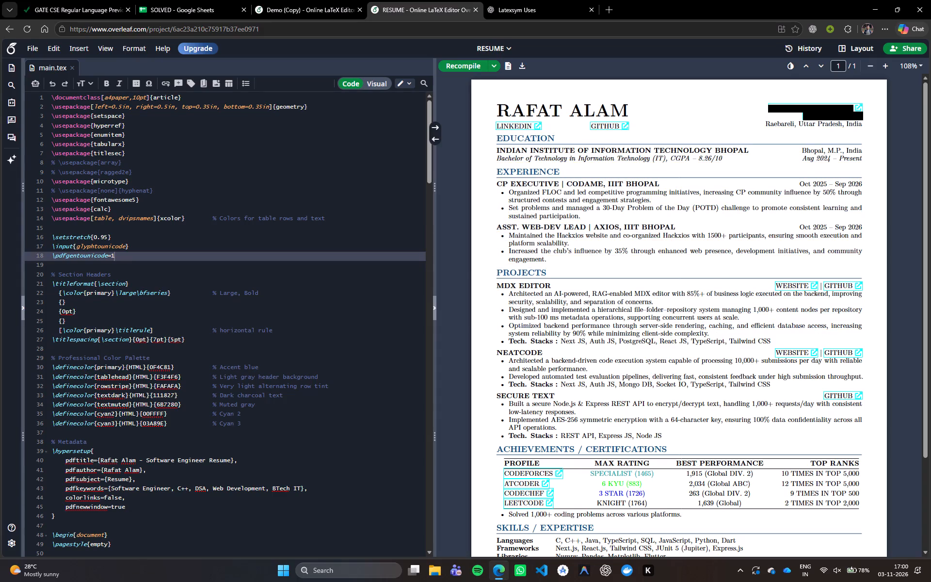
Inspect the \setstretch, \input{glyphtounicode} and \pdfgentounicode lines below the package list.
click(78, 231)
drag(77, 231, 130, 264)
click(130, 264)
drag(130, 264, 97, 229)
click(97, 229)
drag(97, 229, 126, 254)
click(126, 254)
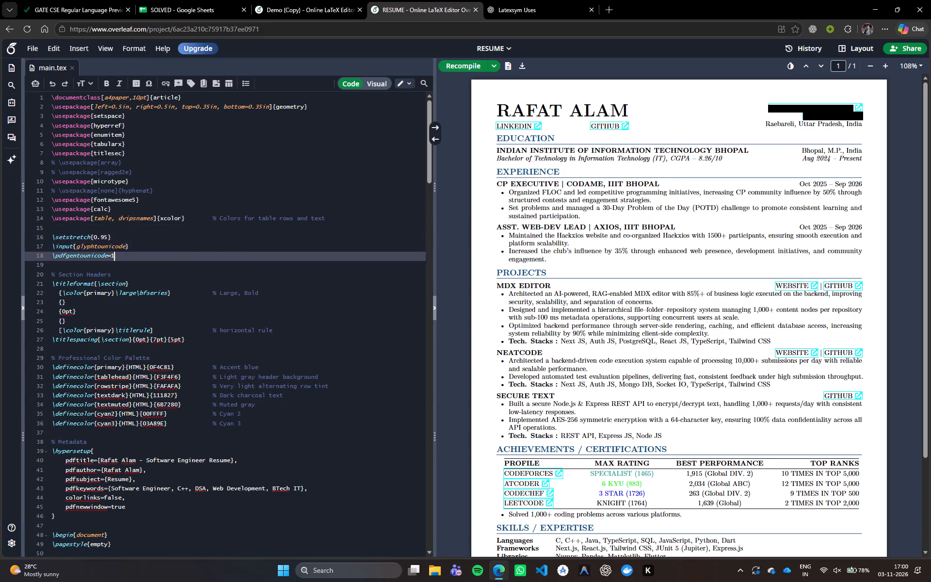
drag(126, 254, 83, 224)
click(83, 224)
drag(83, 224, 119, 253)
click(119, 253)
click(119, 253)
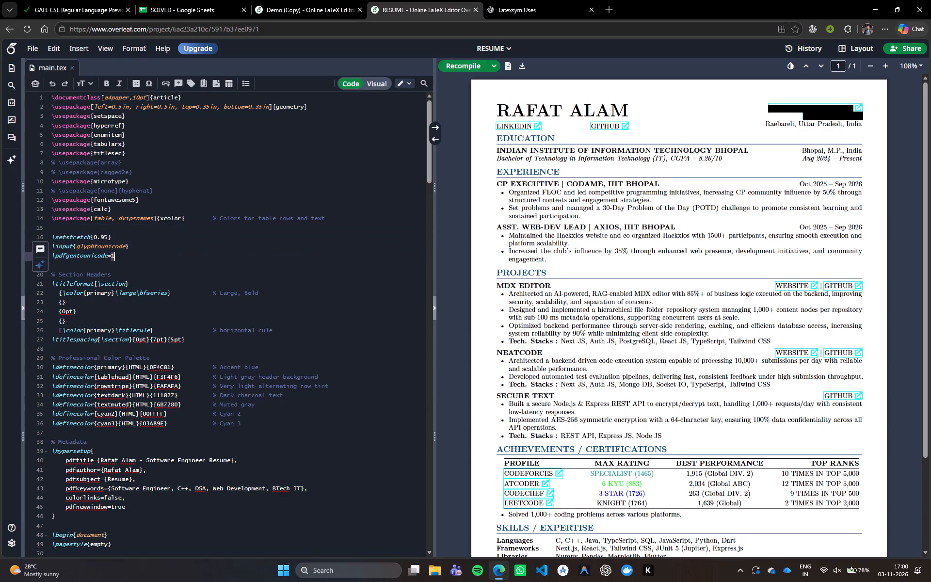
click(118, 253)
click(113, 253)
click(106, 253)
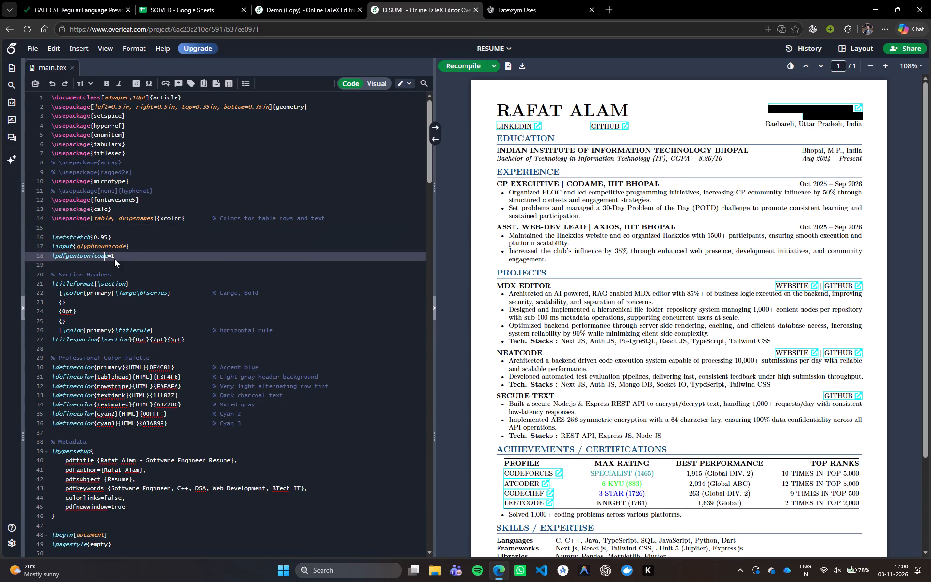
click(114, 259)
click(124, 263)
click(122, 266)
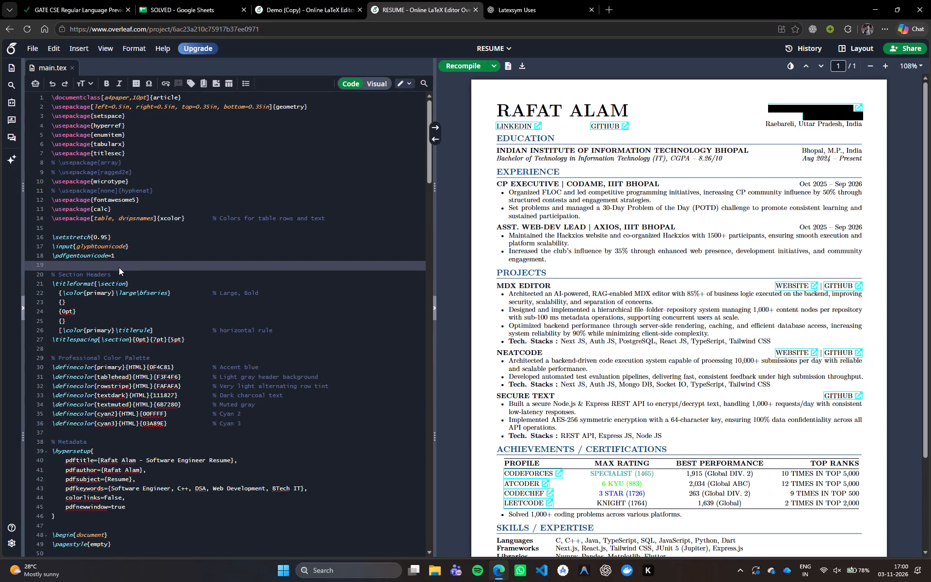
Review the Metadata \hypersetup block, from the PDF title, author, subject and keywords through the colorlinks and pdfnewwindow options.
scroll(108, 260, down, 2)
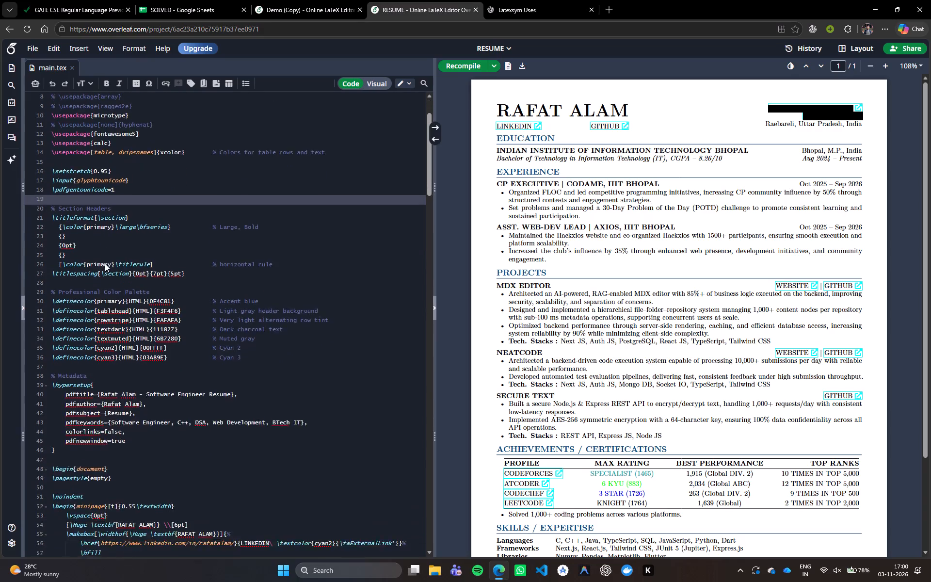
scroll(105, 263, down, 2)
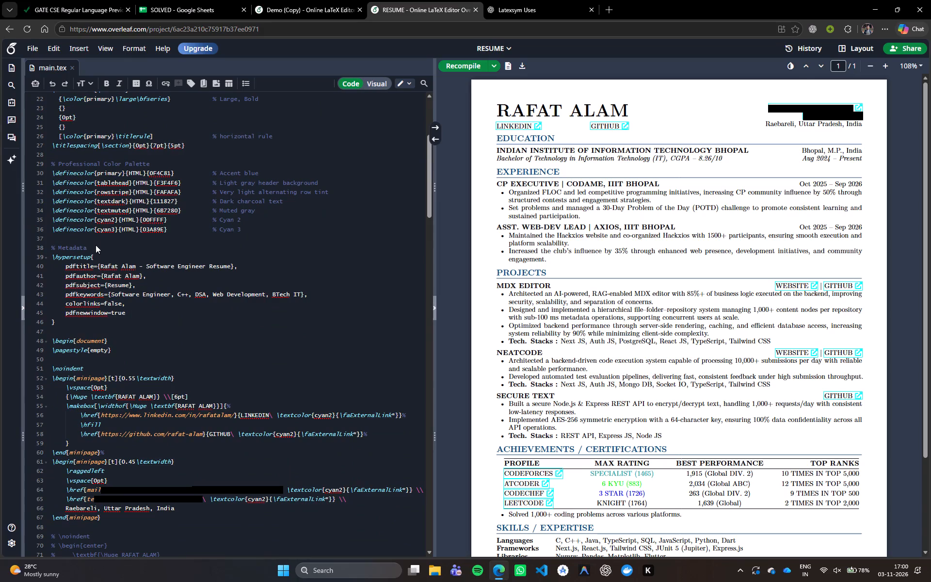
click(96, 245)
click(100, 252)
click(102, 253)
click(122, 280)
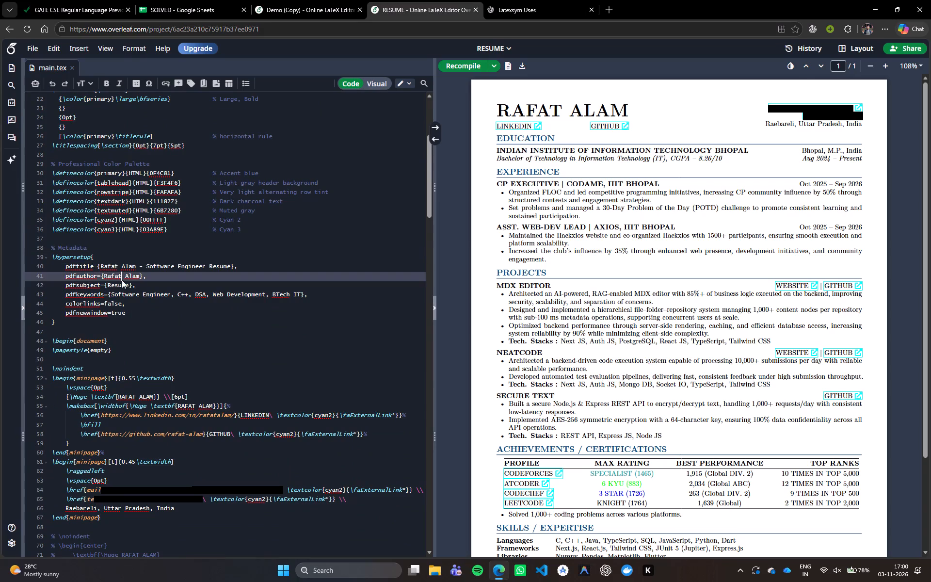
click(132, 286)
click(135, 289)
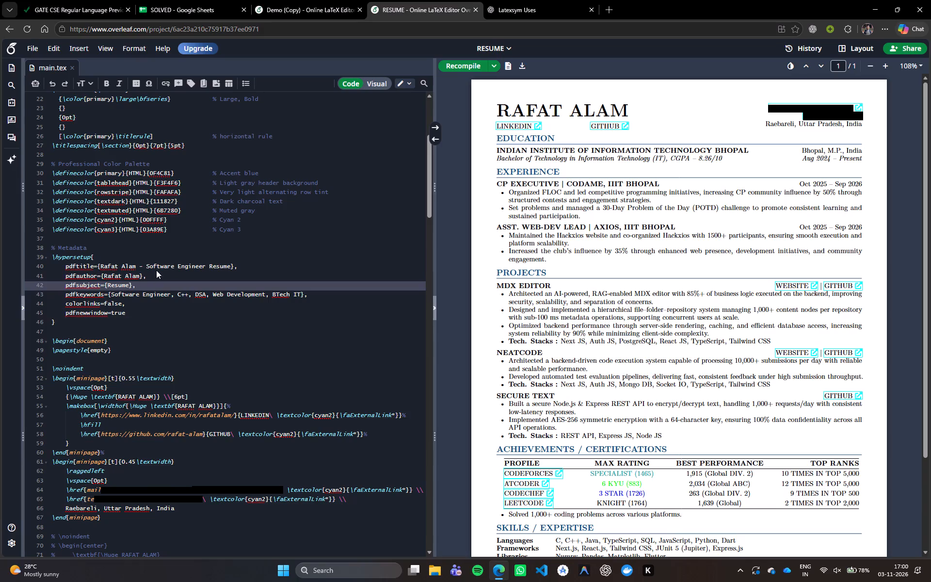
click(147, 271)
click(156, 278)
click(151, 285)
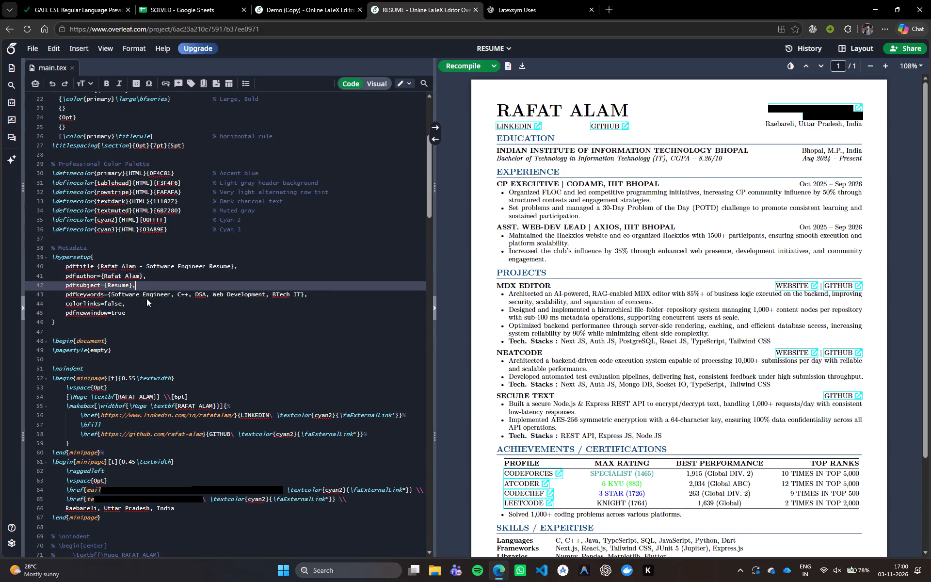
click(145, 302)
click(143, 307)
click(141, 309)
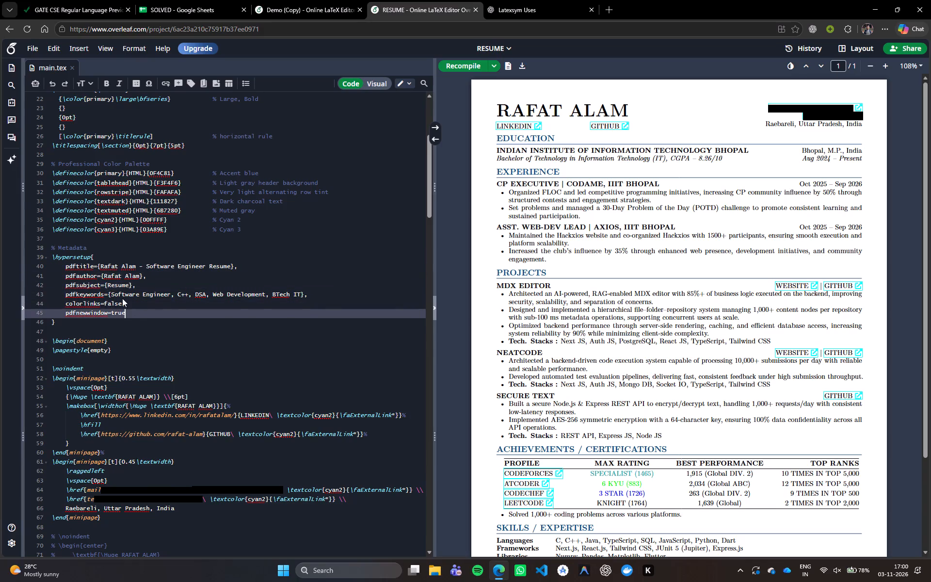
click(126, 301)
double_click(129, 303)
click(135, 308)
click(137, 314)
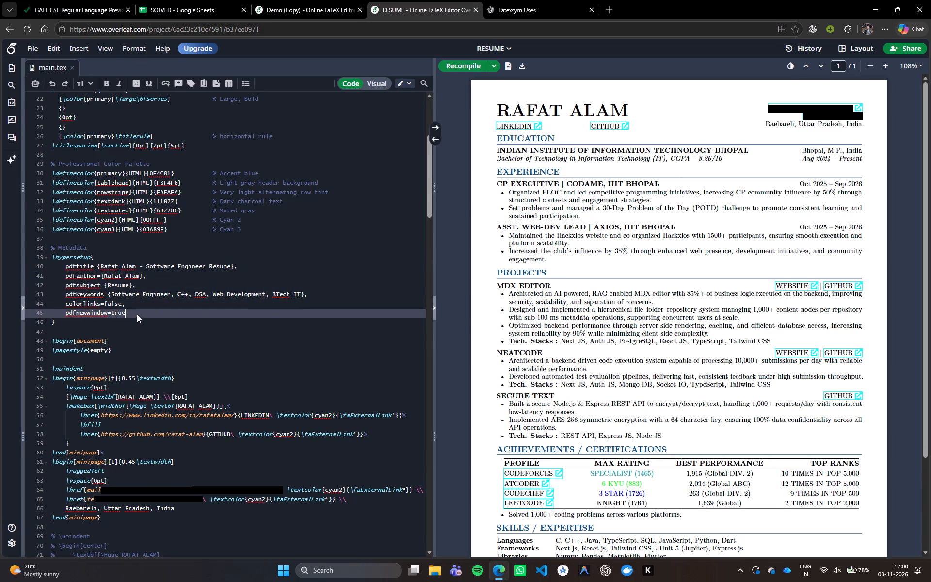
click(128, 307)
click(135, 313)
click(125, 306)
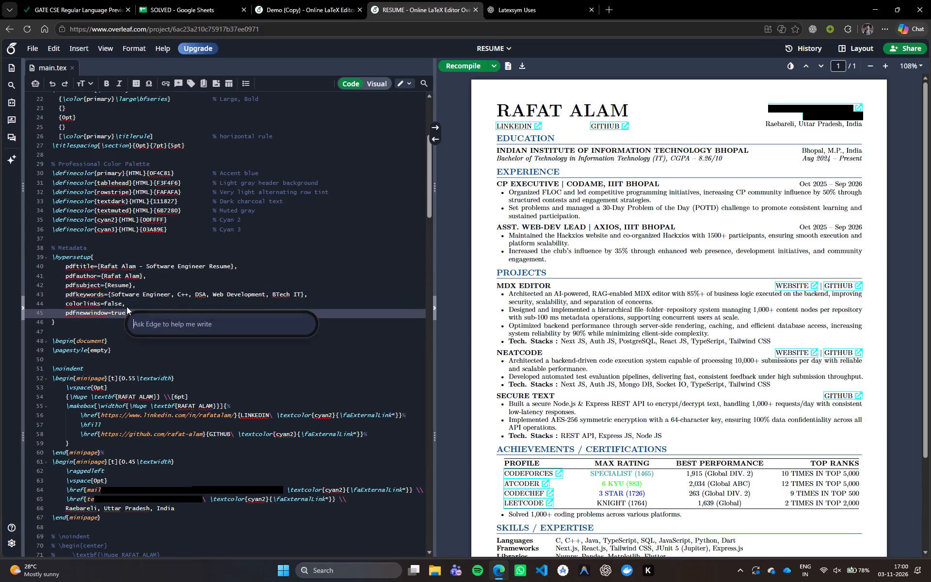
click(134, 313)
click(127, 307)
click(129, 310)
click(131, 315)
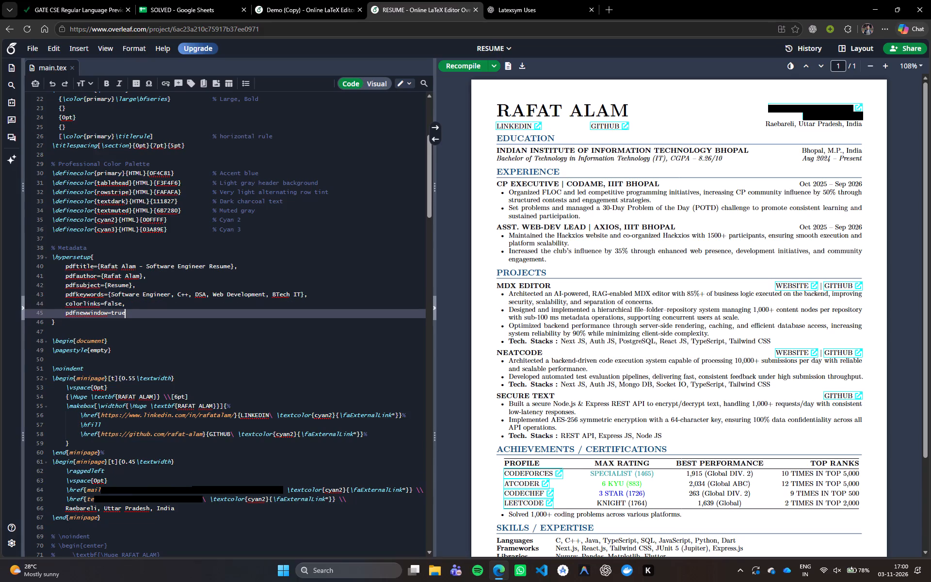
click(124, 321)
click(114, 315)
drag(115, 319, 80, 287)
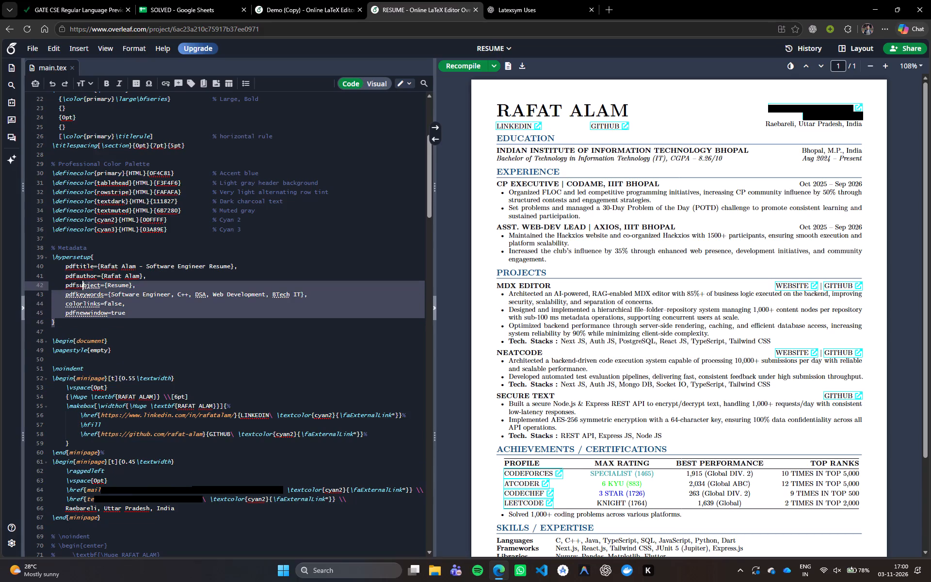
drag(80, 287, 53, 257)
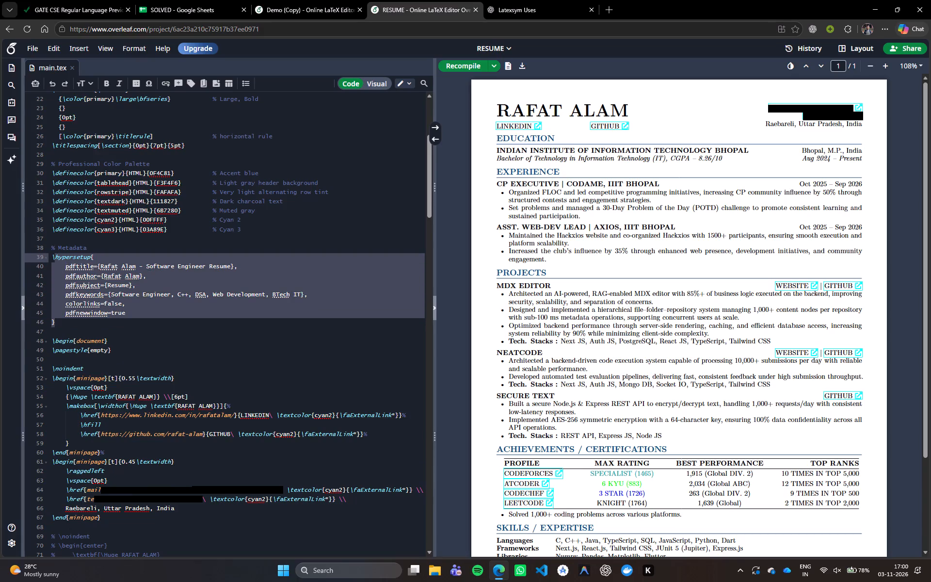
drag(53, 257, 52, 256)
click(52, 256)
drag(53, 256, 67, 307)
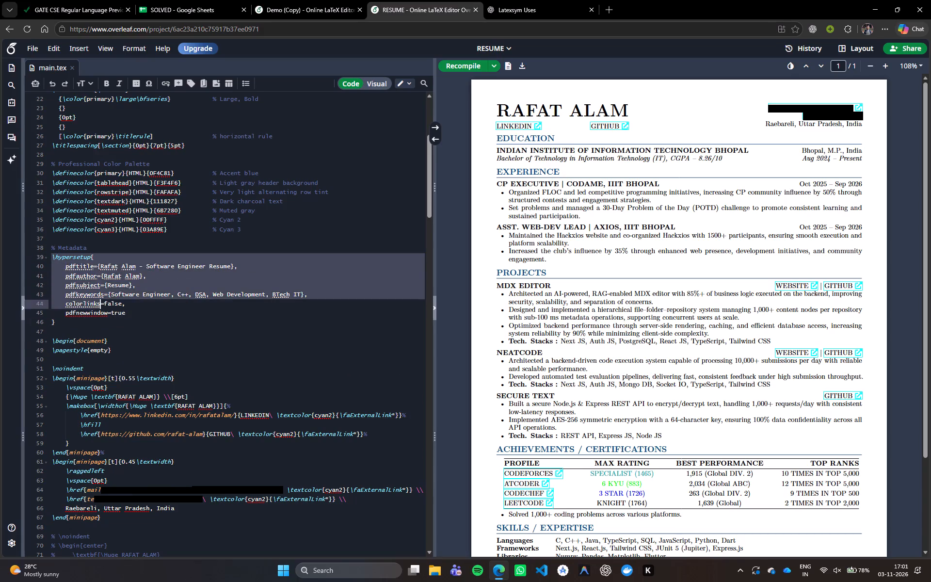
drag(67, 307, 65, 322)
click(65, 322)
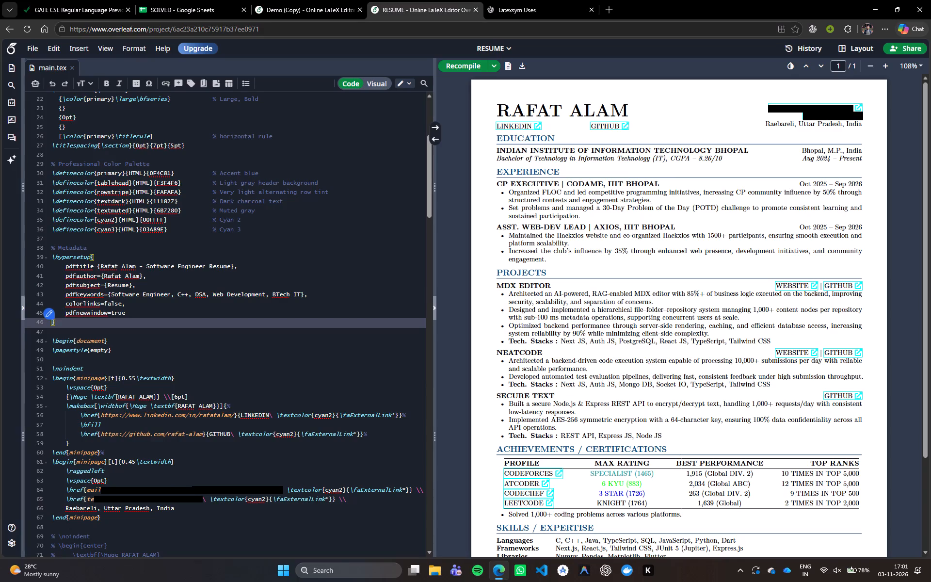
Review the LaTeX source from the header minipages through the Skills table and document end, returning to the package list.
scroll(112, 297, down, 2)
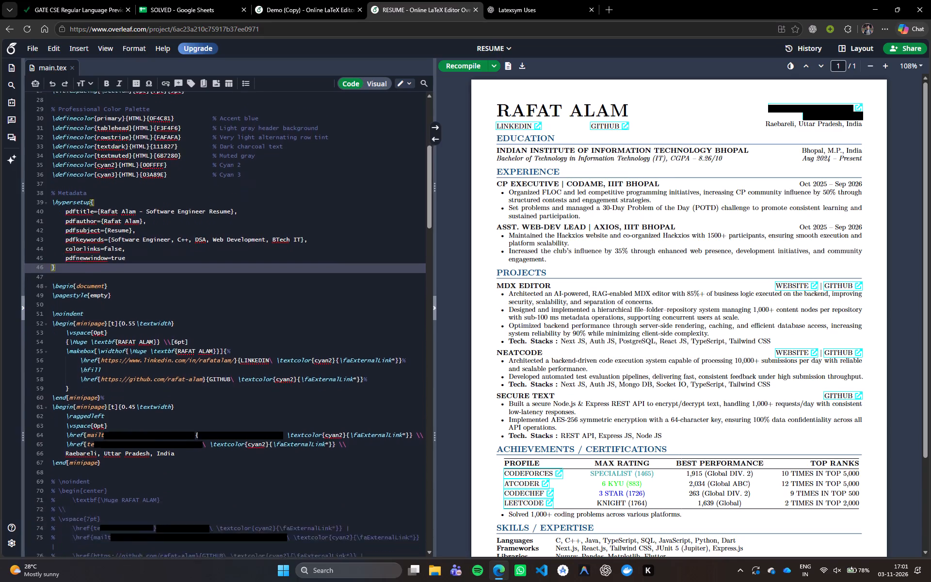
scroll(112, 297, down, 2)
scroll(130, 334, down, 11)
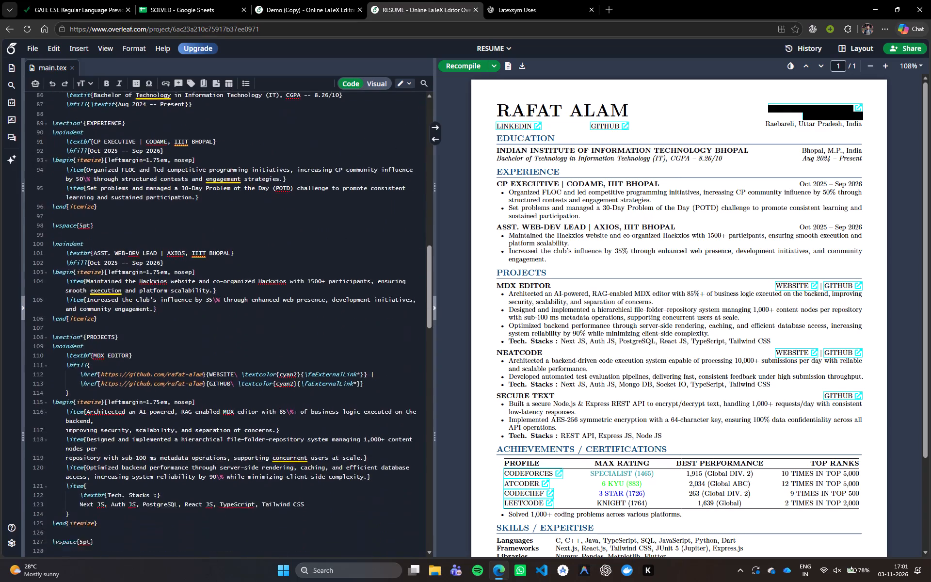
scroll(130, 334, down, 19)
scroll(130, 334, down, 2)
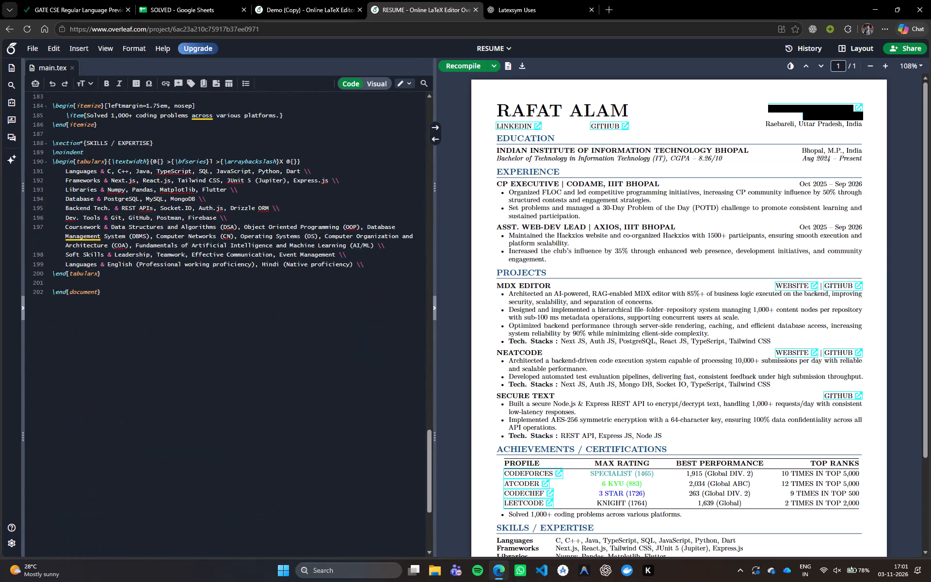
scroll(130, 334, down, 4)
scroll(129, 334, up, 12)
scroll(128, 328, down, 1)
scroll(128, 328, up, 1)
scroll(128, 328, down, 2)
scroll(128, 328, up, 5)
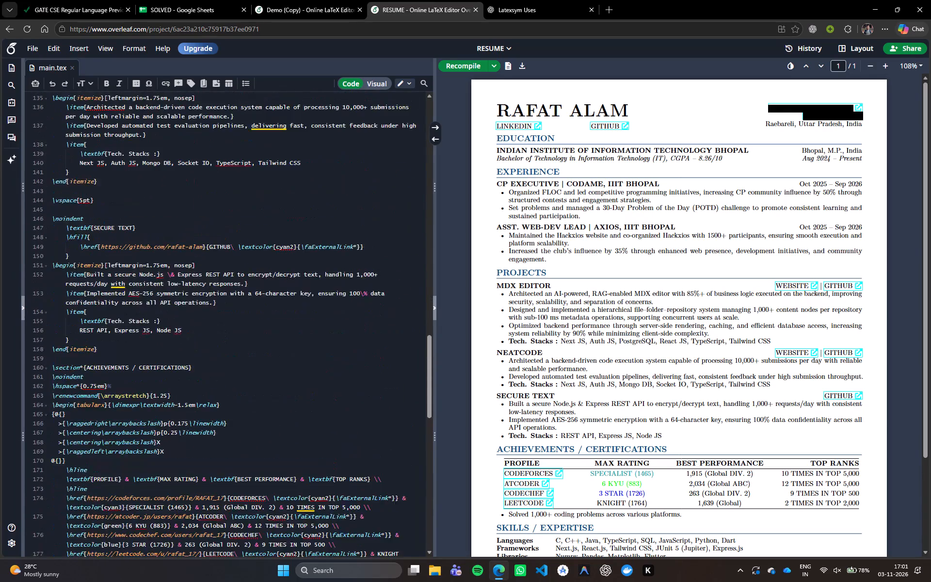
scroll(119, 321, up, 18)
scroll(119, 321, down, 1)
scroll(119, 321, up, 12)
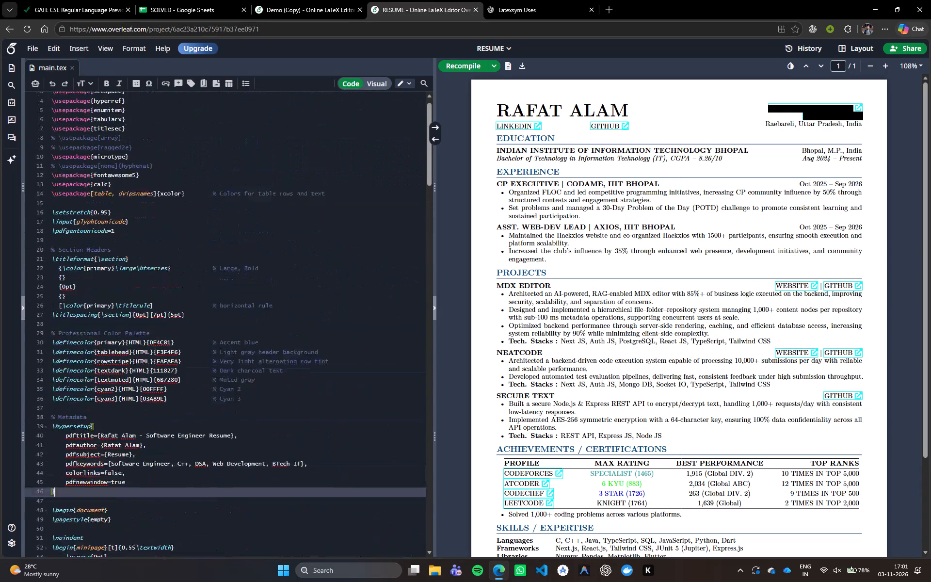
scroll(119, 320, up, 6)
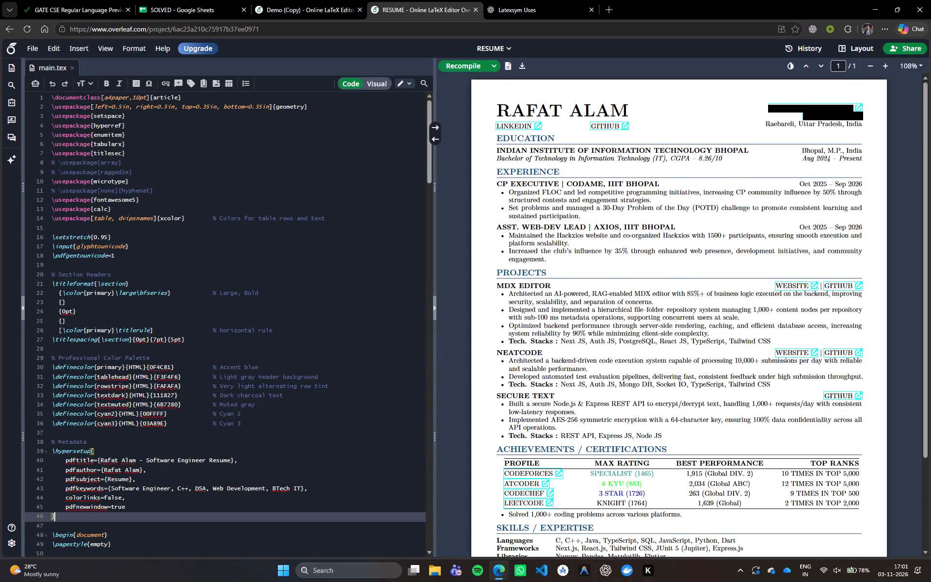
Inspect the preamble's commented-out array, ragged2e and hyphenat packages, and the lines from \setstretch to \pdfgentounicode.
click(161, 185)
click(158, 171)
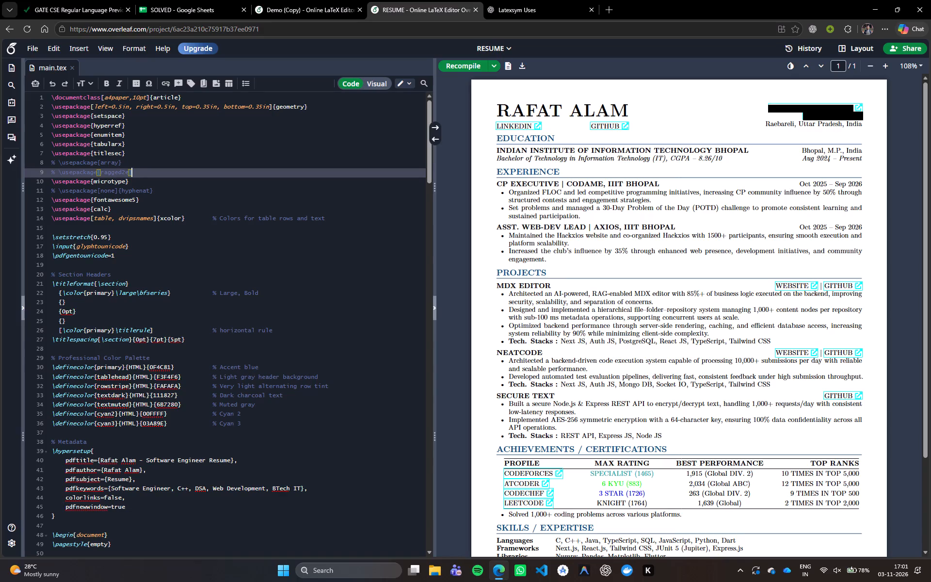
click(153, 168)
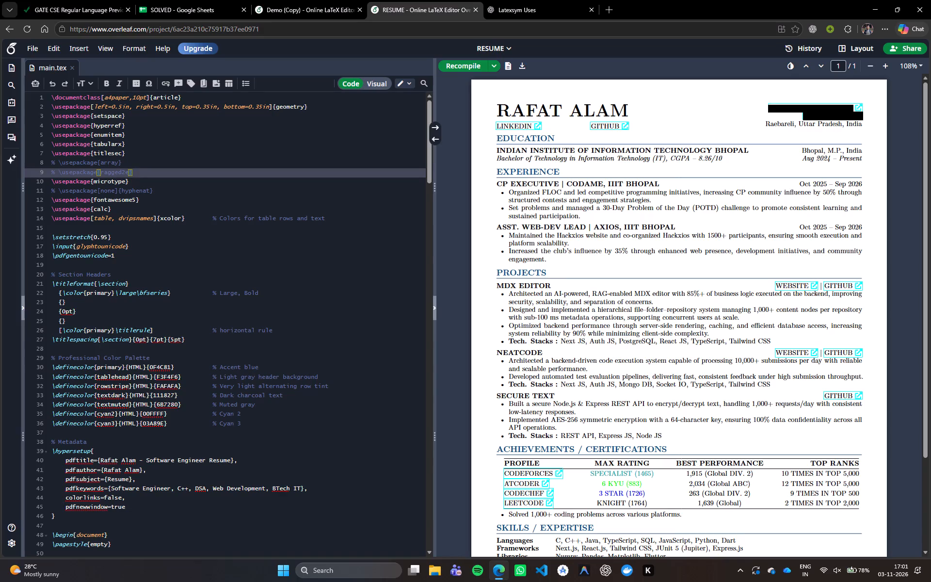
click(153, 162)
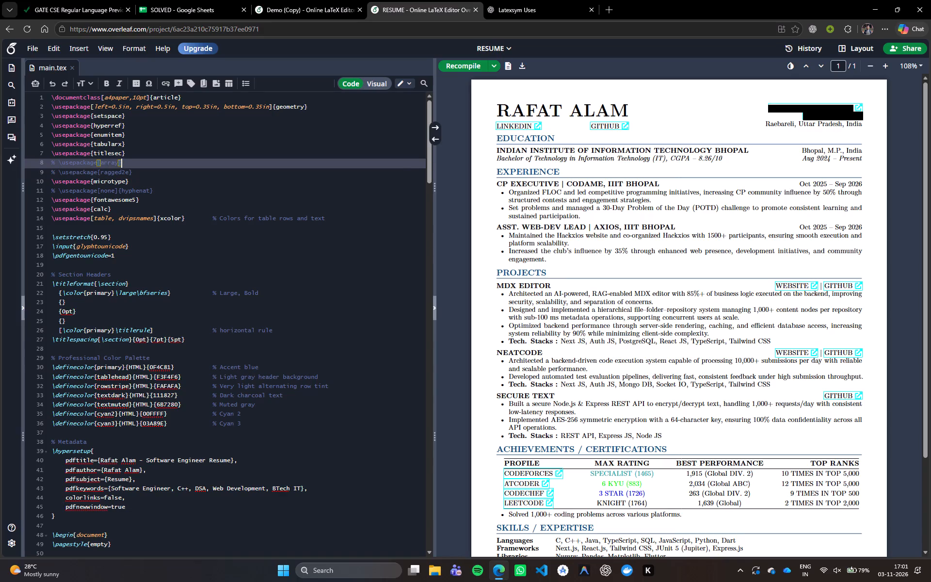
click(162, 174)
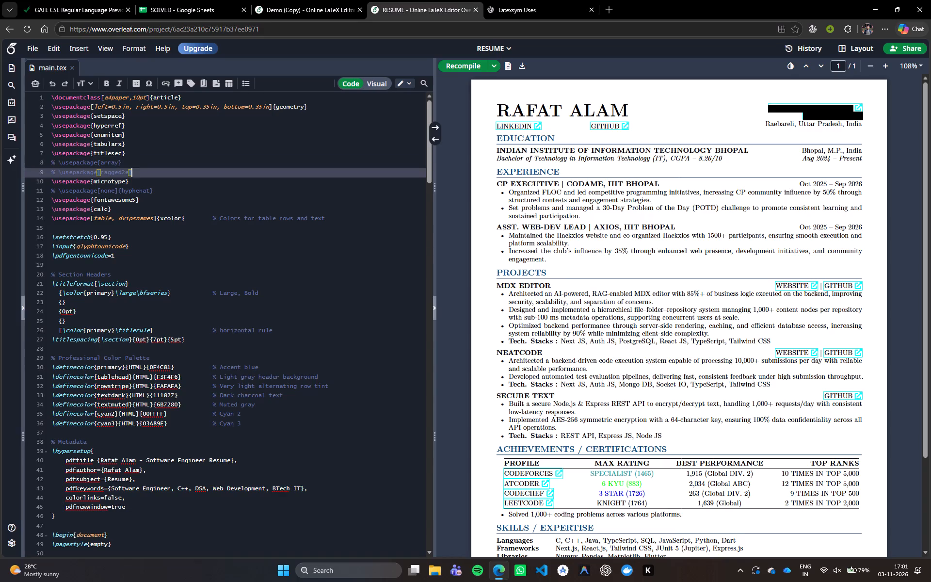
click(165, 190)
drag(165, 190, 165, 185)
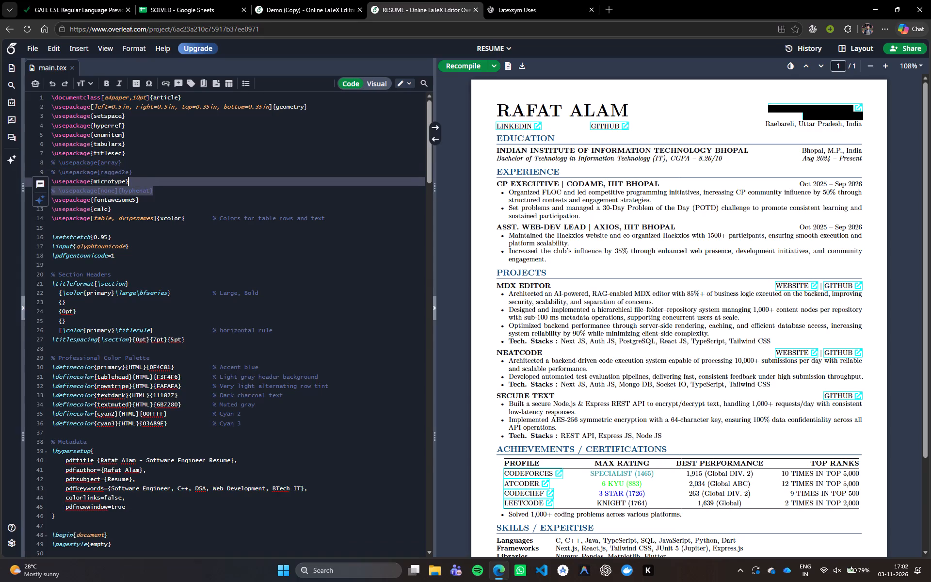
scroll(158, 180, down, 1)
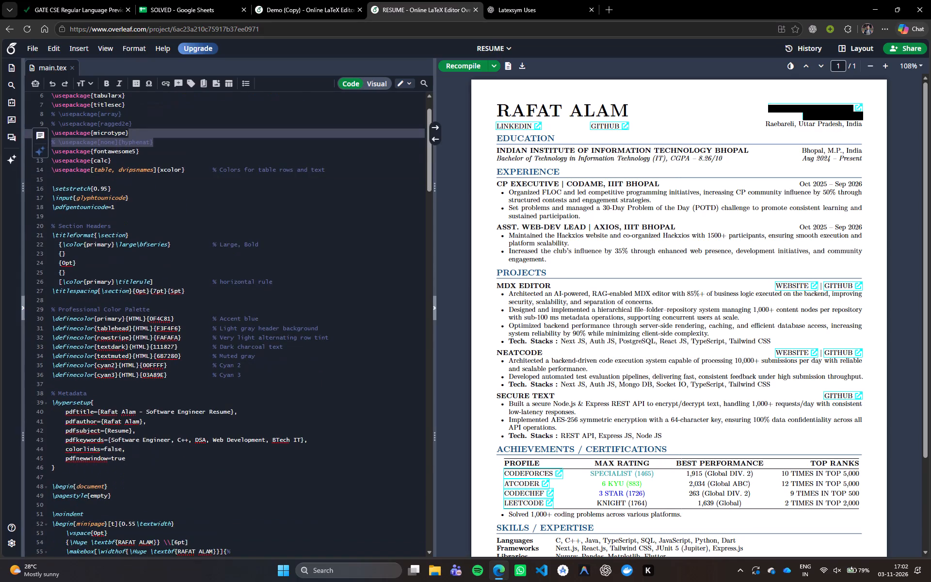
click(155, 180)
scroll(154, 180, up, 5)
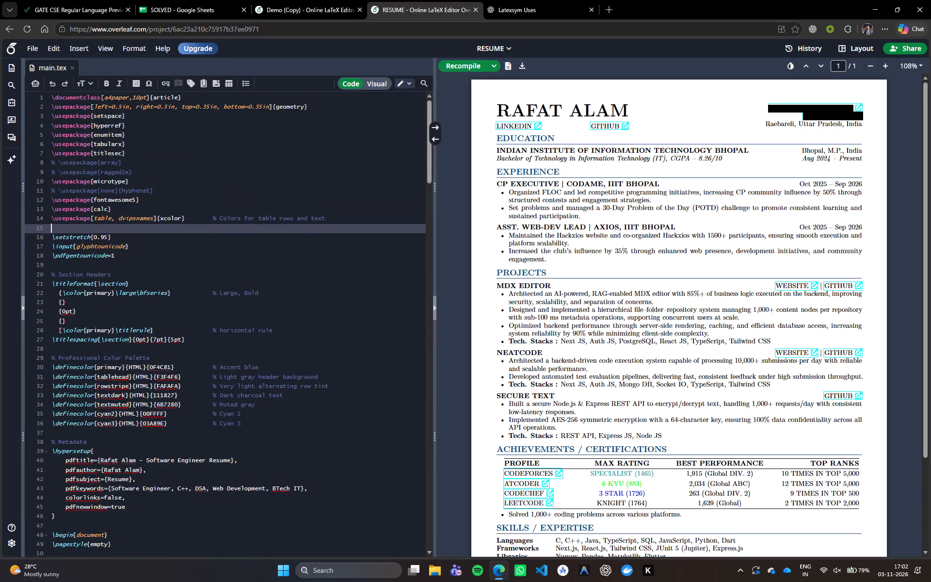
click(327, 223)
click(319, 233)
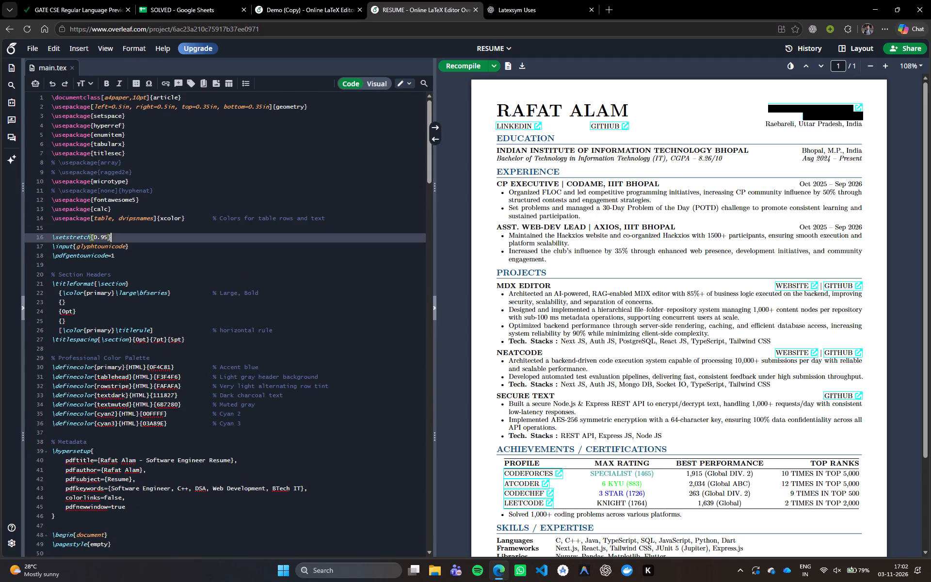
click(311, 254)
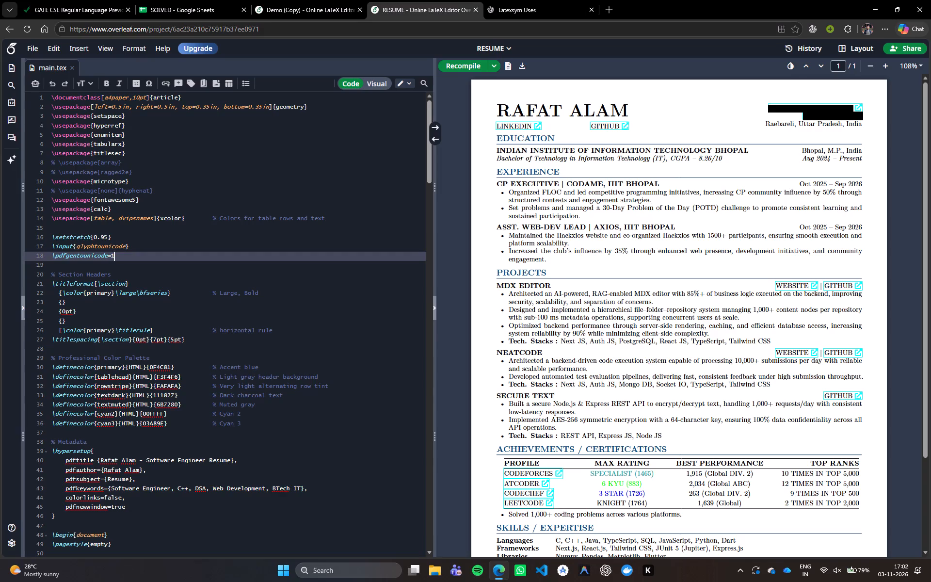
Review the LaTeX source from the Metadata block through the Skills table and document end, returning to the package list.
scroll(184, 287, down, 7)
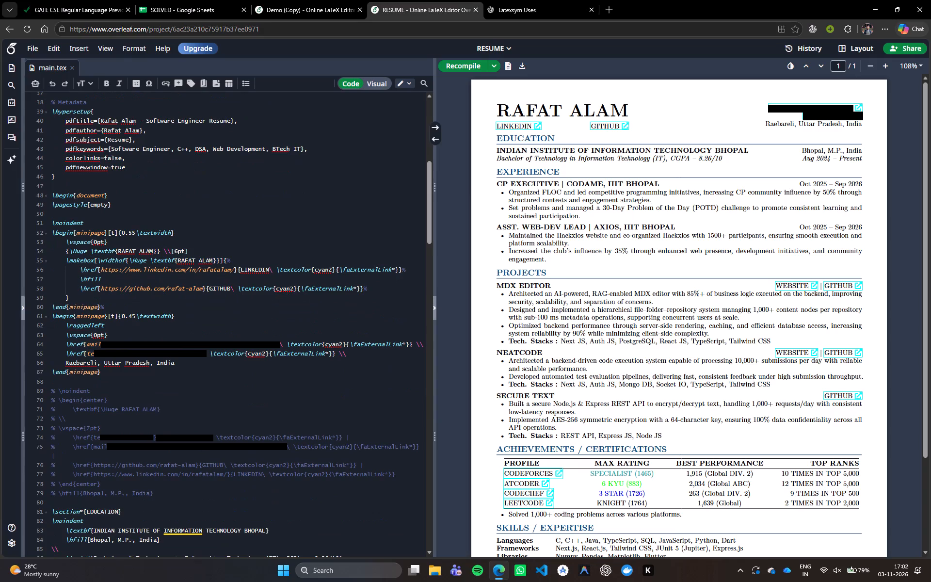
scroll(181, 288, down, 8)
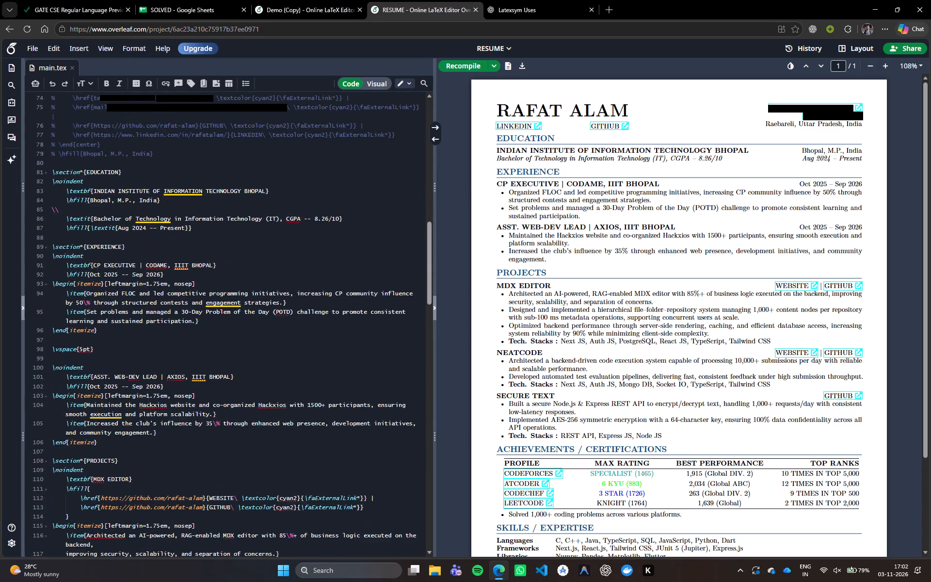
scroll(181, 288, down, 11)
scroll(119, 461, down, 3)
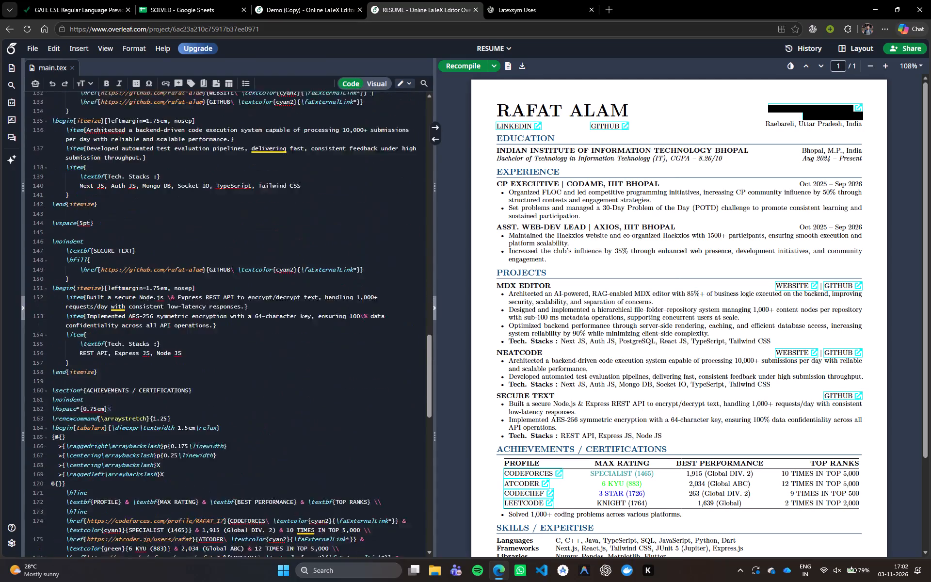
scroll(120, 450, down, 8)
click(150, 392)
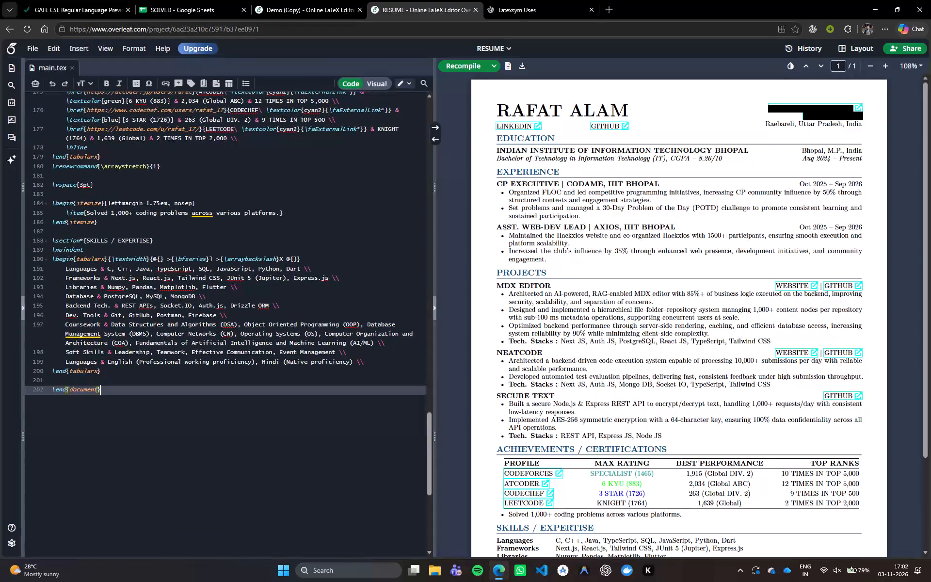
click(146, 385)
drag(430, 442, 438, 414)
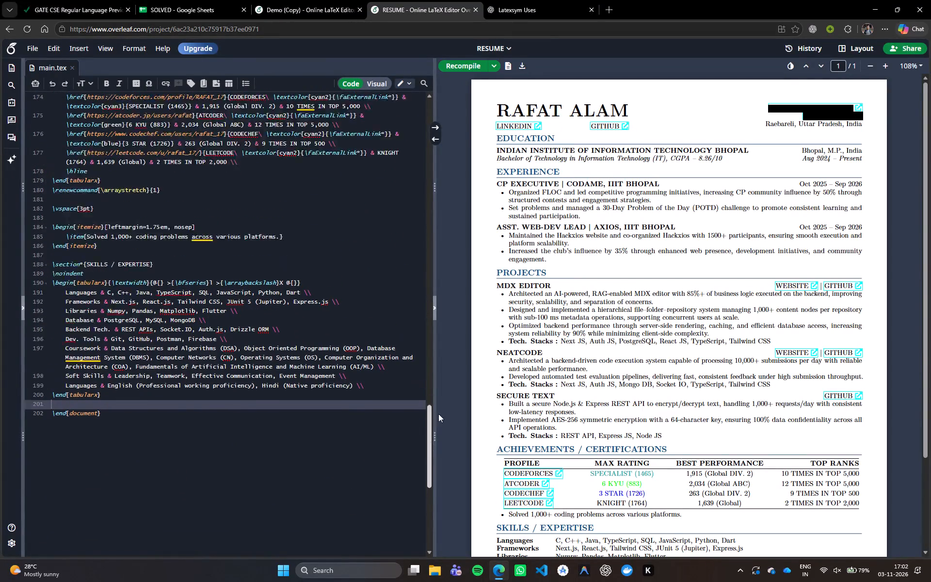
drag(438, 414, 458, 122)
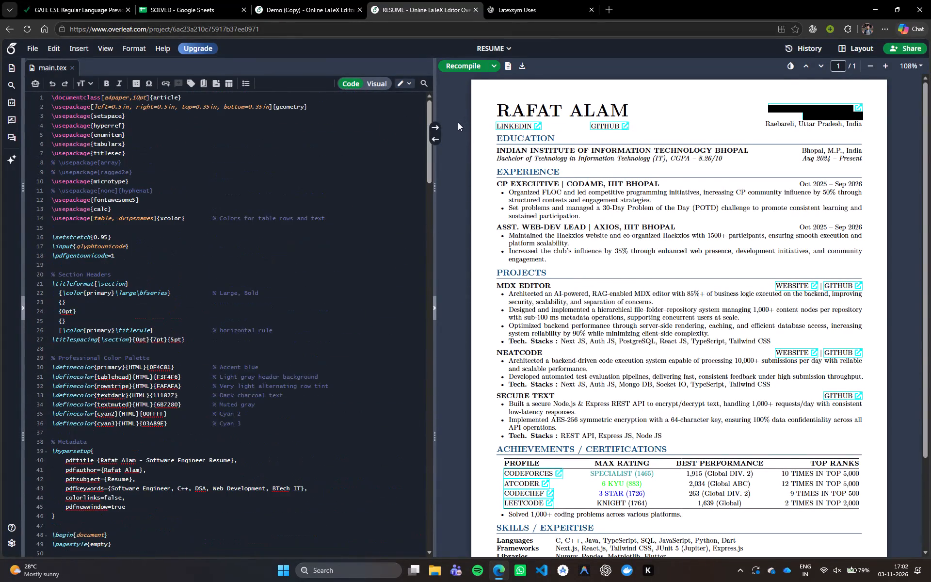
Re-examine the commented-out array, ragged2e and hyphenat package lines, highlighting them in the package list.
click(144, 170)
drag(146, 172, 143, 170)
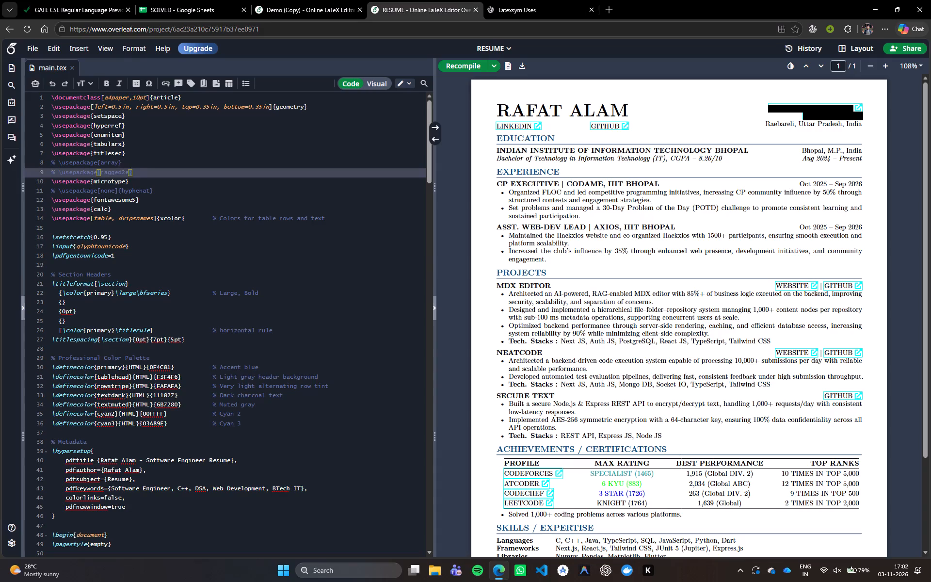
drag(143, 170, 31, 165)
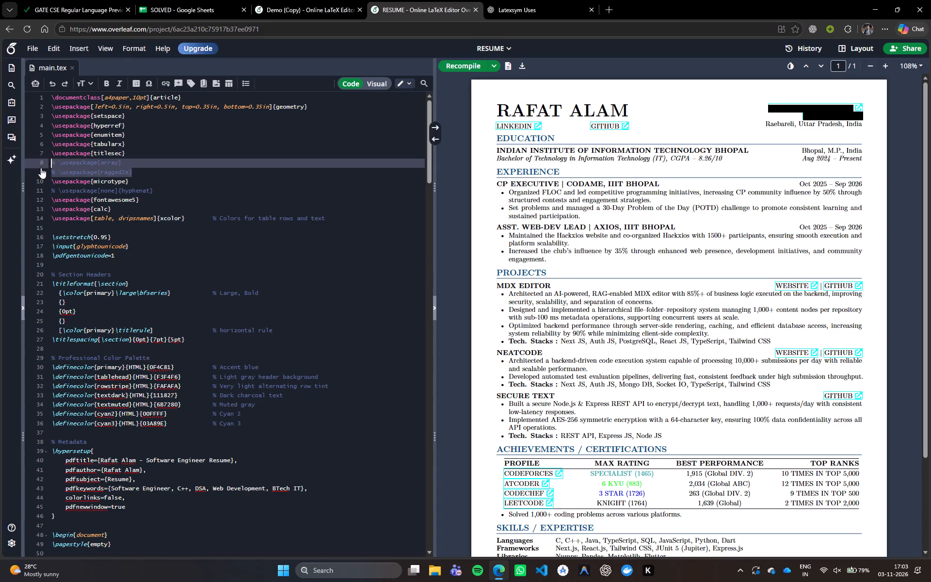
scroll(81, 180, up, 4)
click(187, 191)
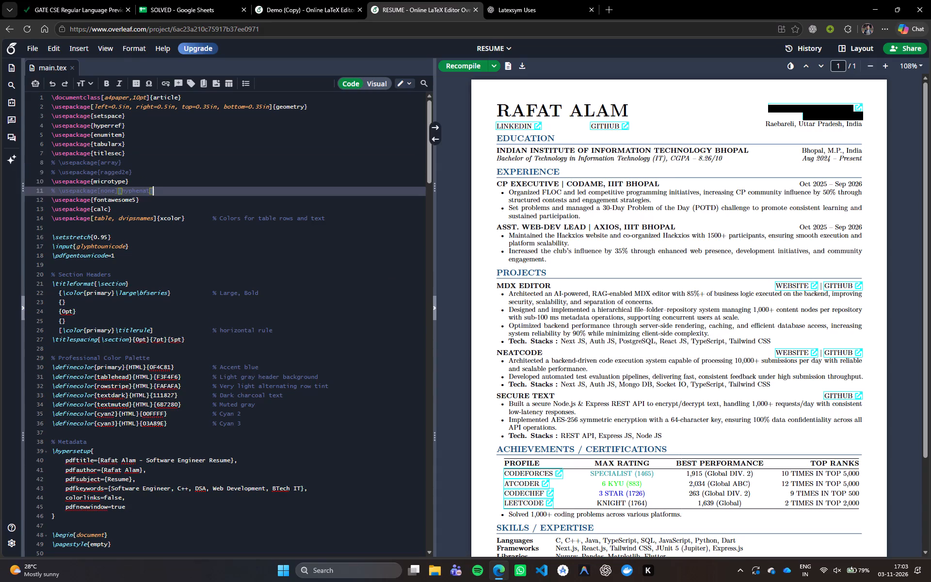
drag(187, 191, 182, 183)
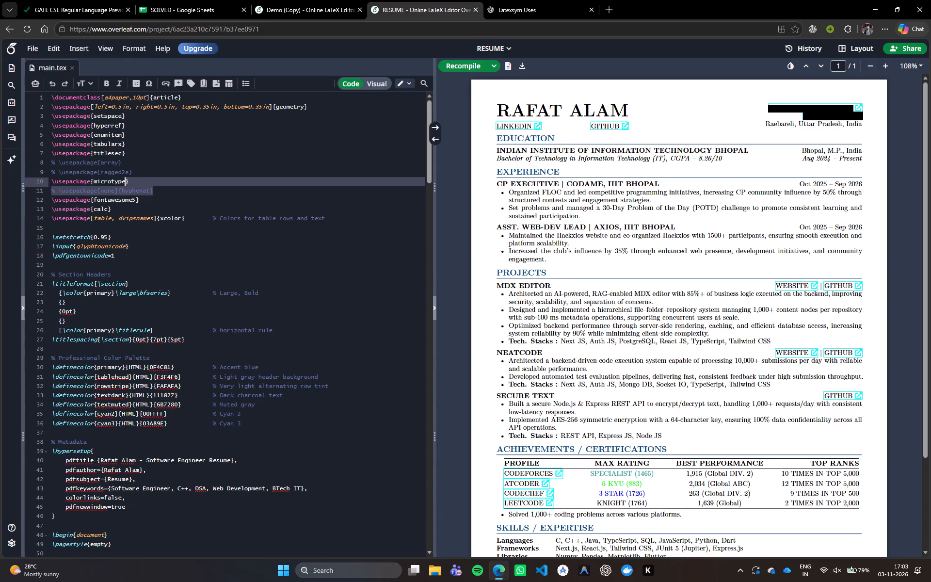
drag(182, 183, 191, 186)
click(191, 186)
click(191, 194)
drag(183, 190, 128, 187)
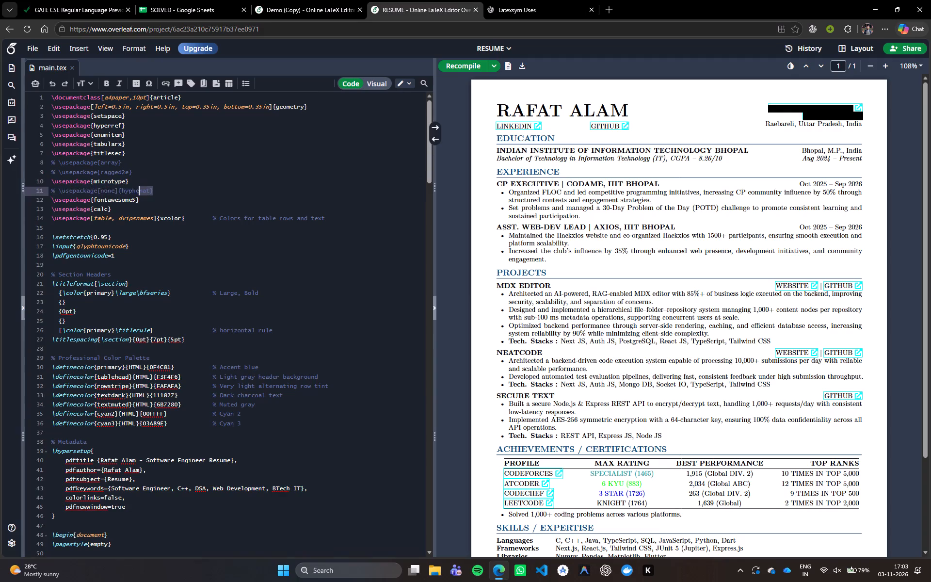
drag(128, 187, 49, 194)
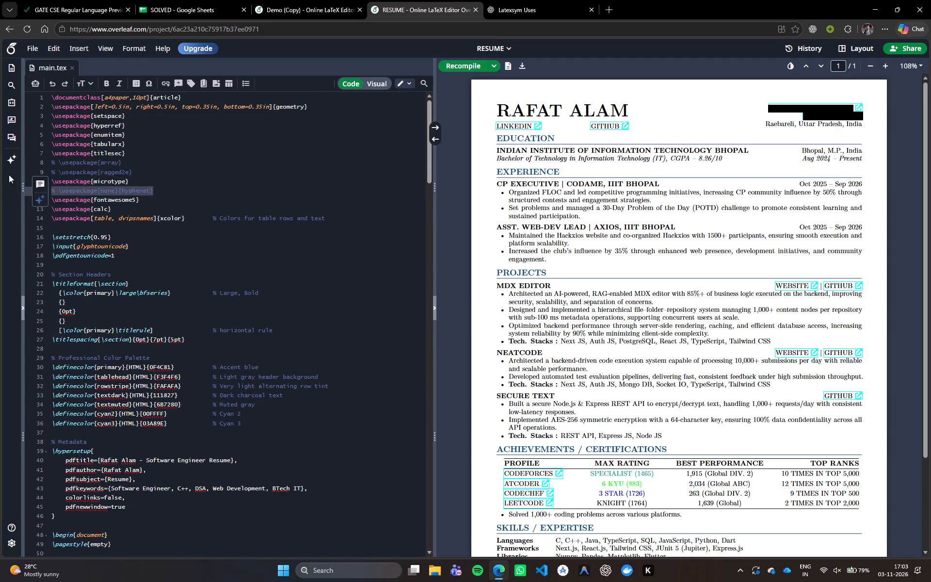
click(151, 177)
click(144, 172)
drag(144, 172, 78, 158)
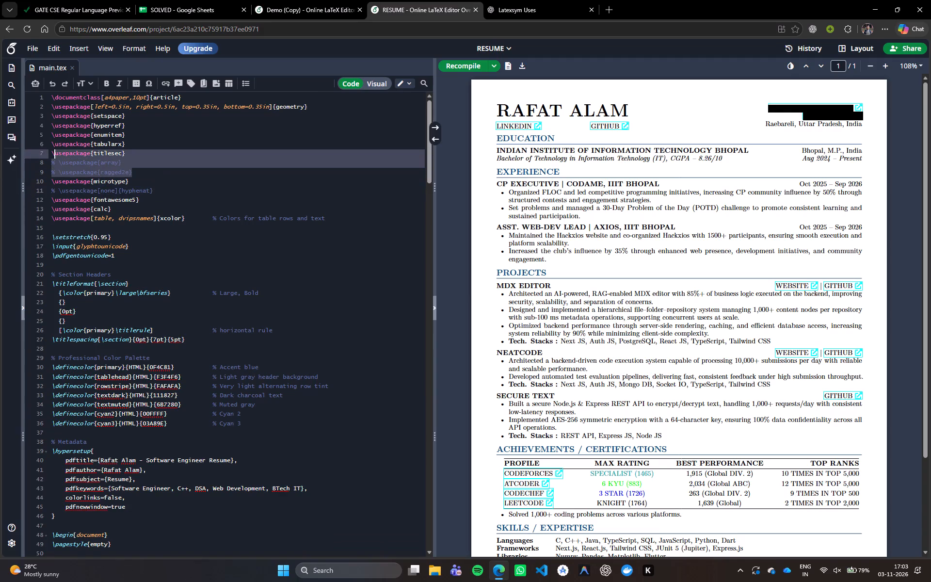
drag(78, 158, 49, 160)
click(61, 161)
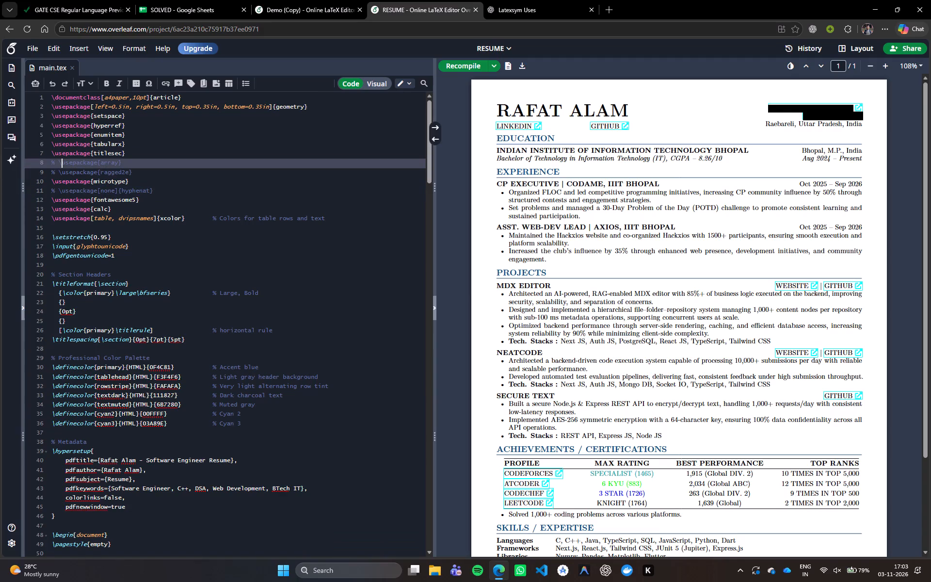
drag(52, 161, 161, 169)
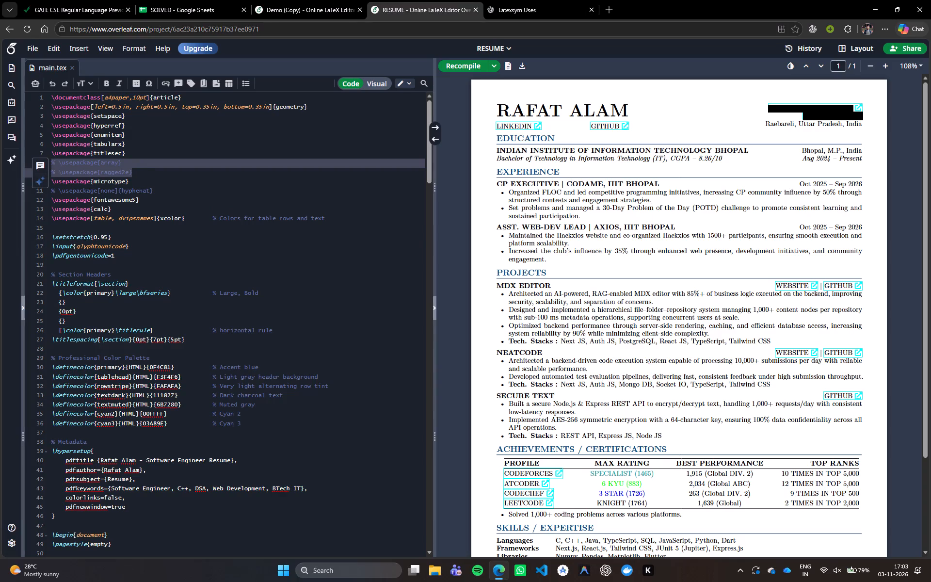
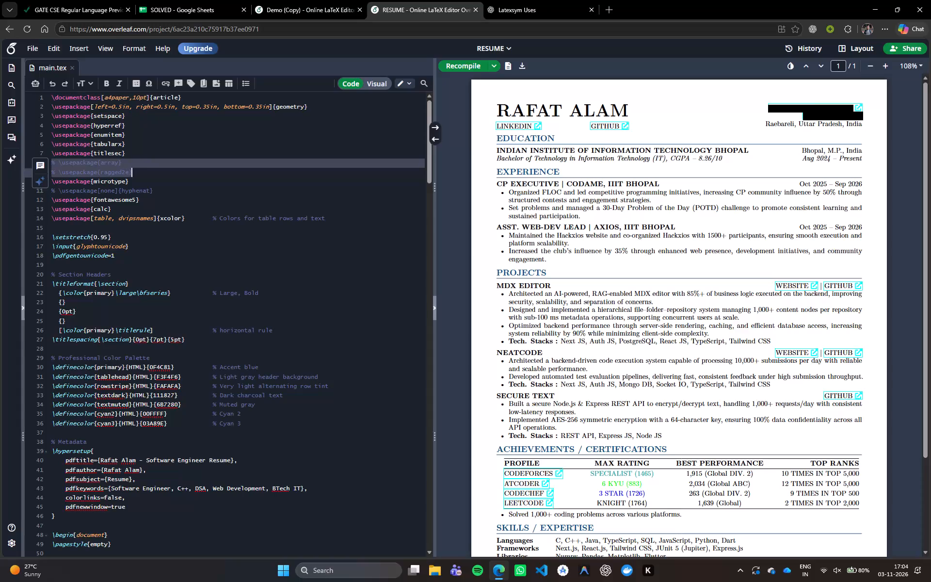
Capitalize the section title rule's comment so it reads "Horizontal rule".
click(224, 332)
key(BackSpace)
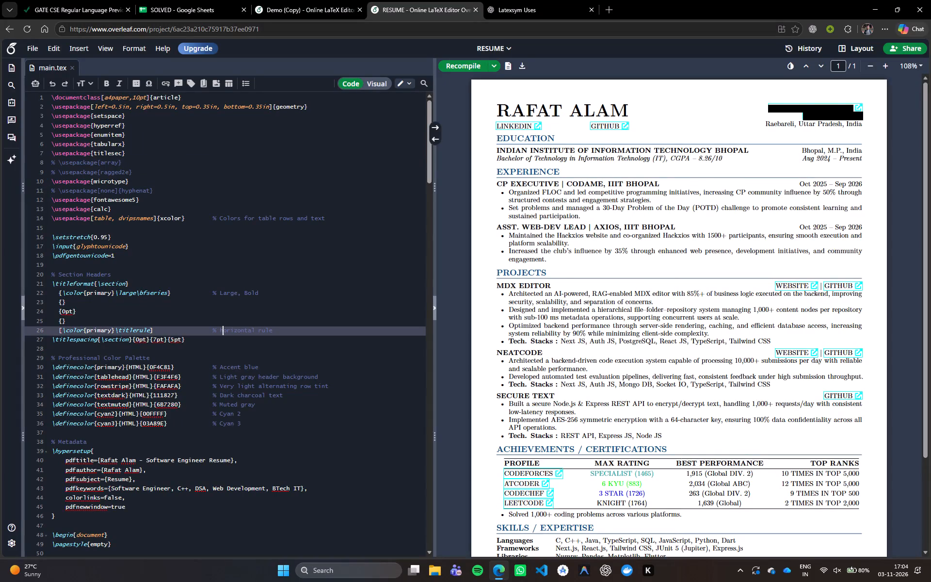
key(shift+h)
click(235, 224)
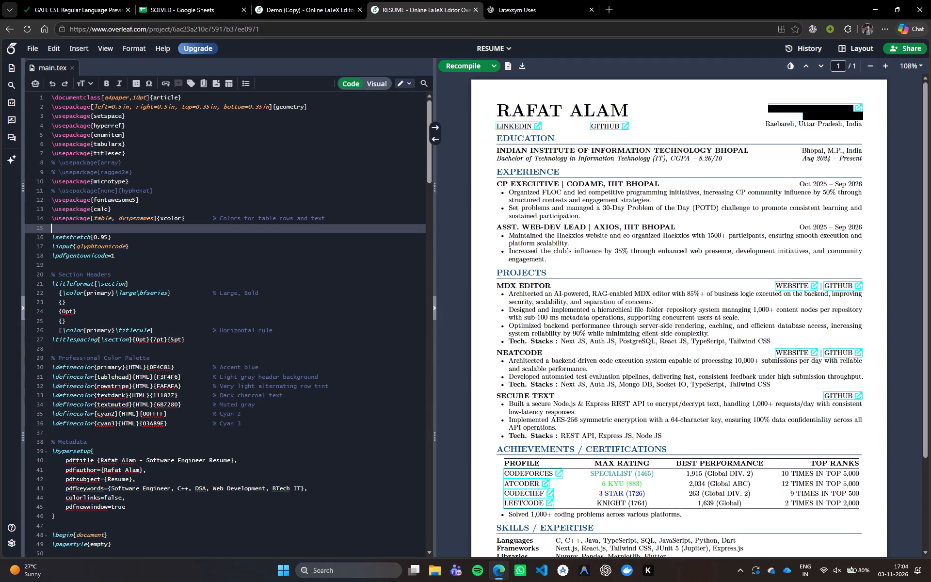
Review the compiled resume's lower half and the LaTeX source from the color palette through the Skills table, returning to the package list.
drag(226, 173, 190, 366)
click(190, 366)
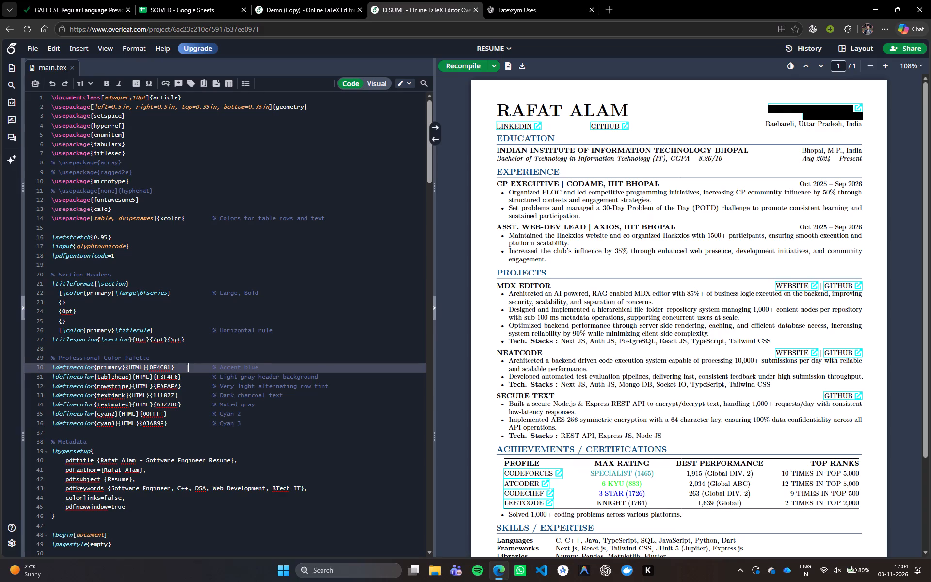
scroll(716, 357, down, 5)
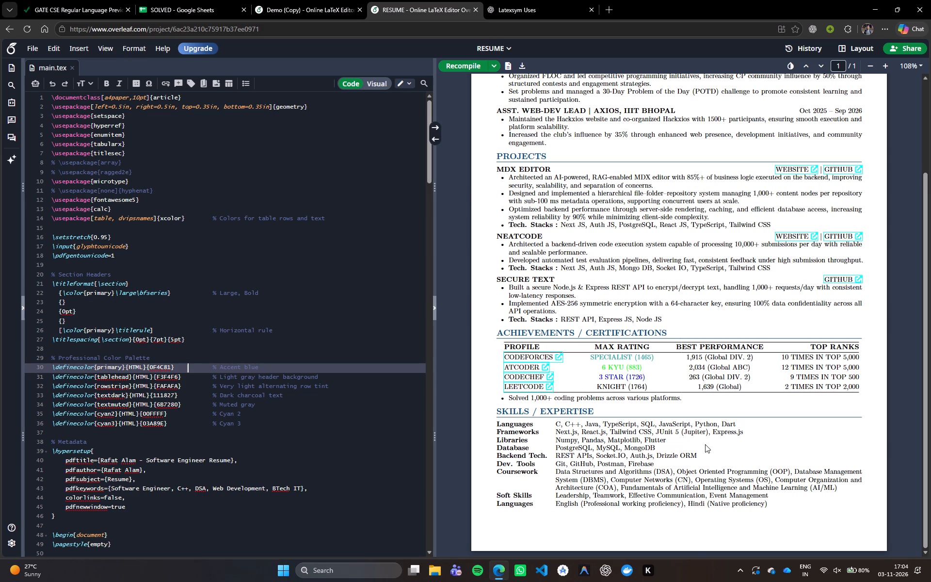
scroll(519, 409, down, 5)
scroll(360, 395, down, 6)
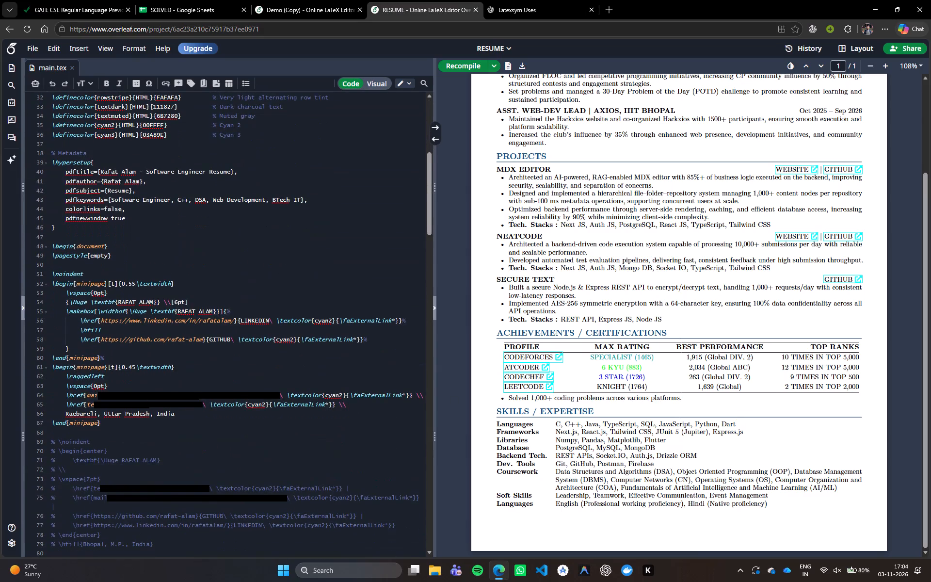
drag(428, 198, 422, 247)
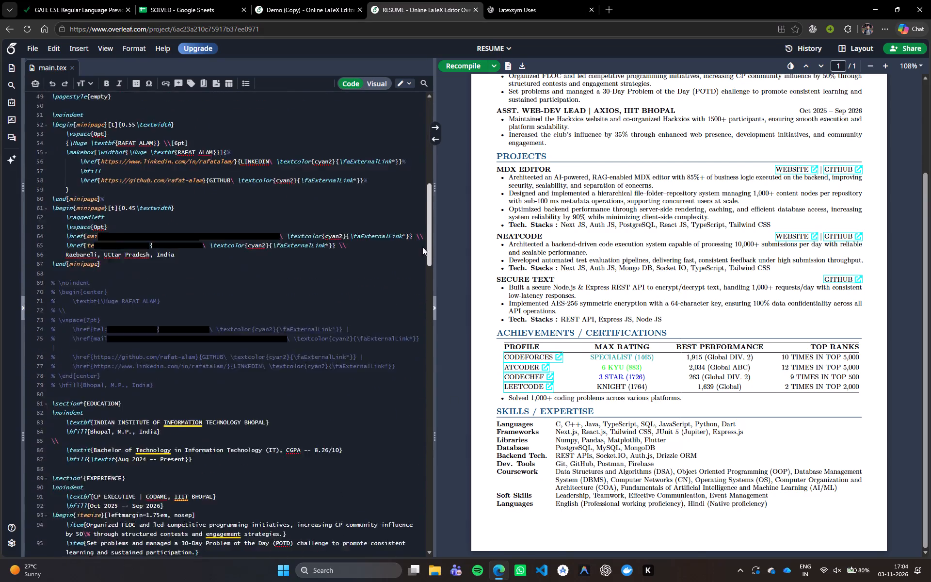
drag(422, 247, 401, 460)
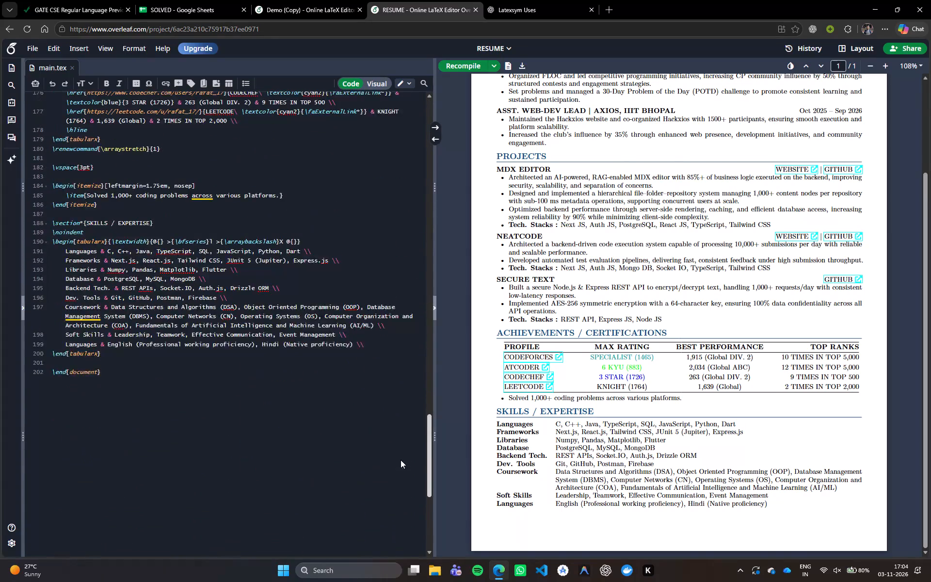
drag(401, 460, 432, 389)
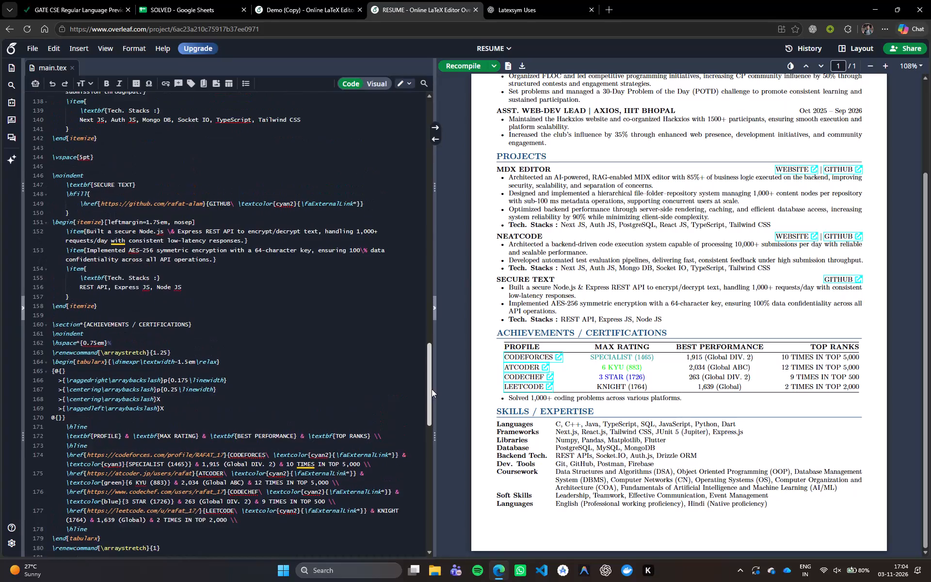
drag(432, 389, 437, 235)
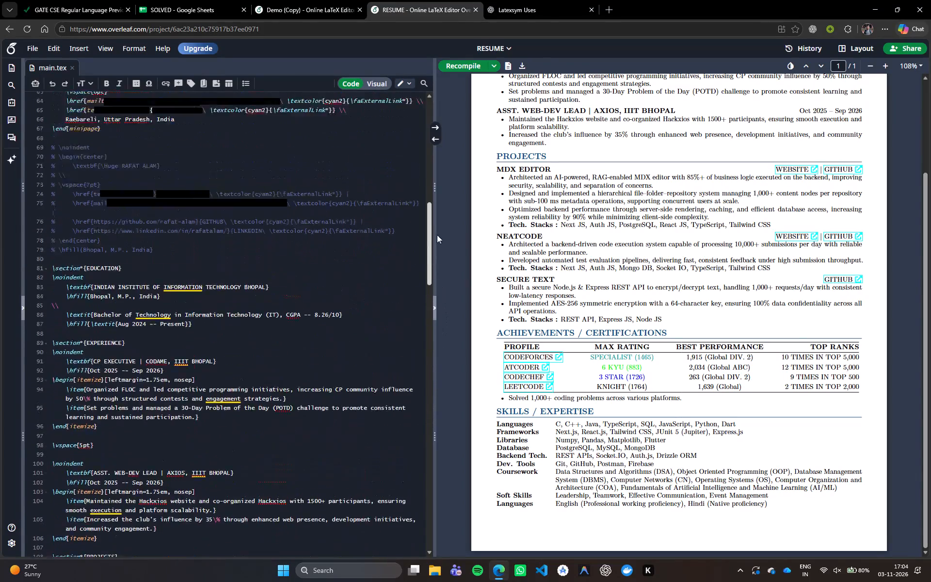
drag(437, 235, 427, 221)
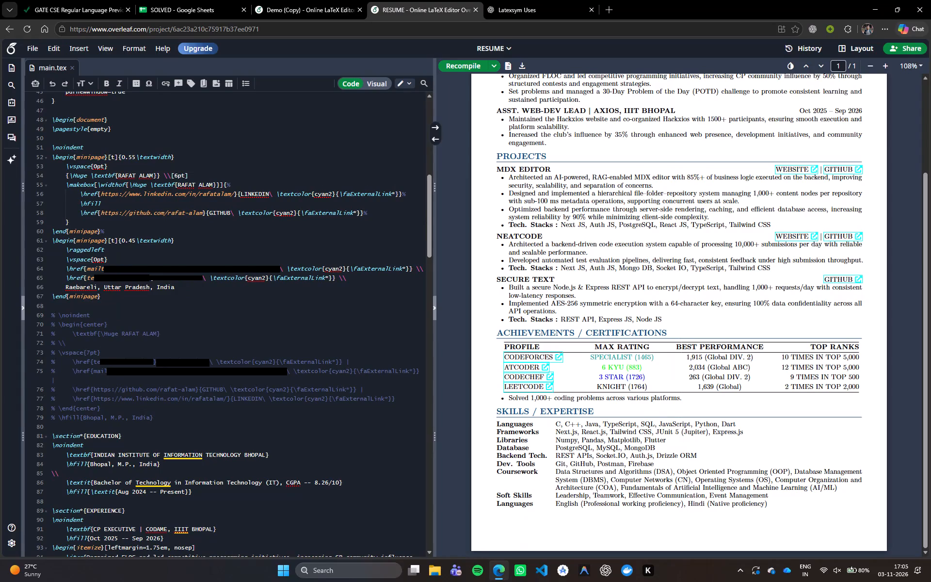
scroll(207, 278, up, 9)
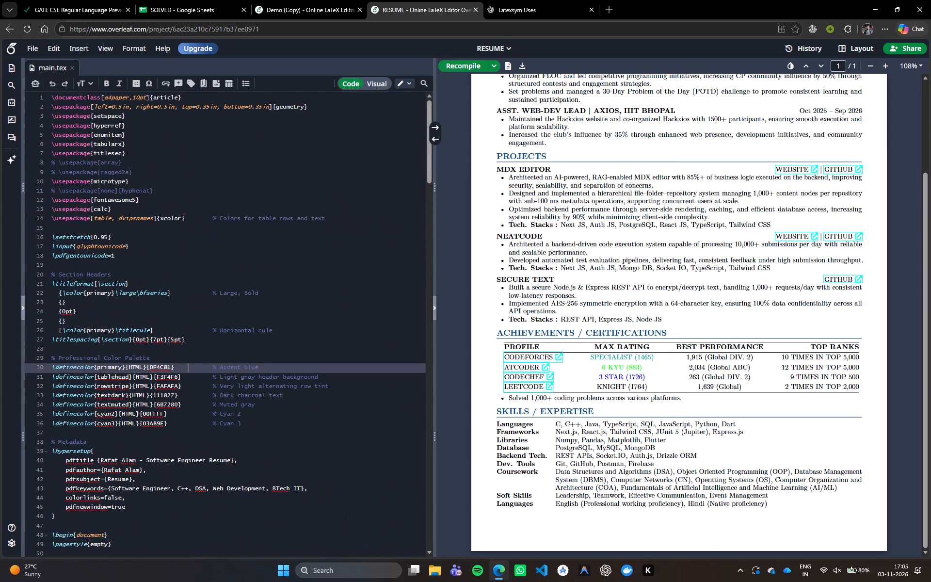
scroll(206, 278, up, 9)
Examine the commented-out array, ragged2e and hyphenat package lines, highlighting them in the preamble.
click(167, 167)
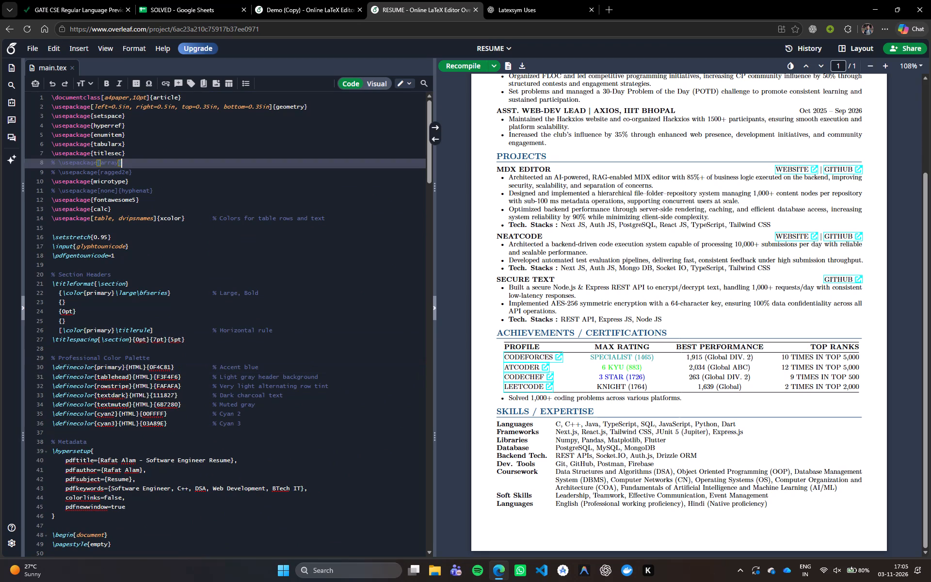
click(164, 170)
drag(164, 170, 164, 159)
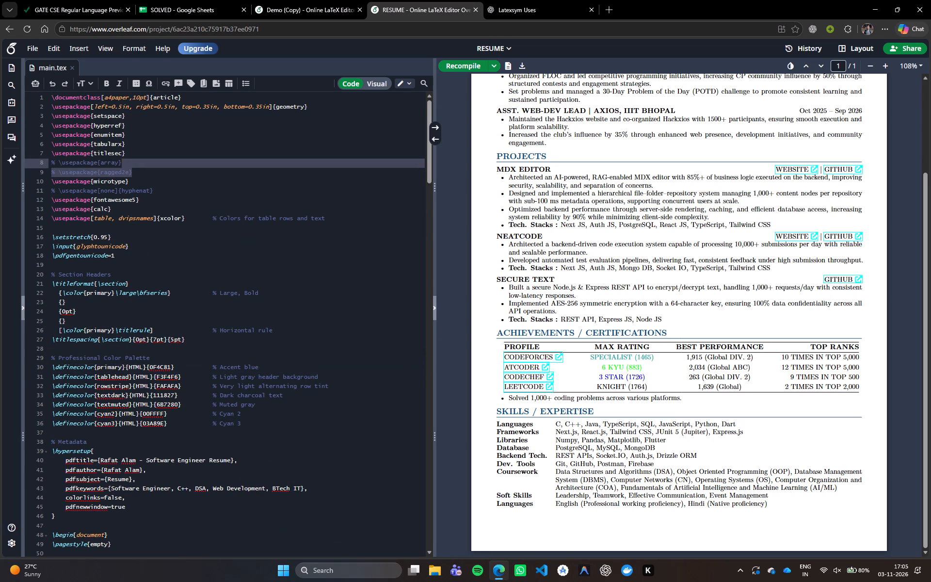
drag(164, 159, 165, 155)
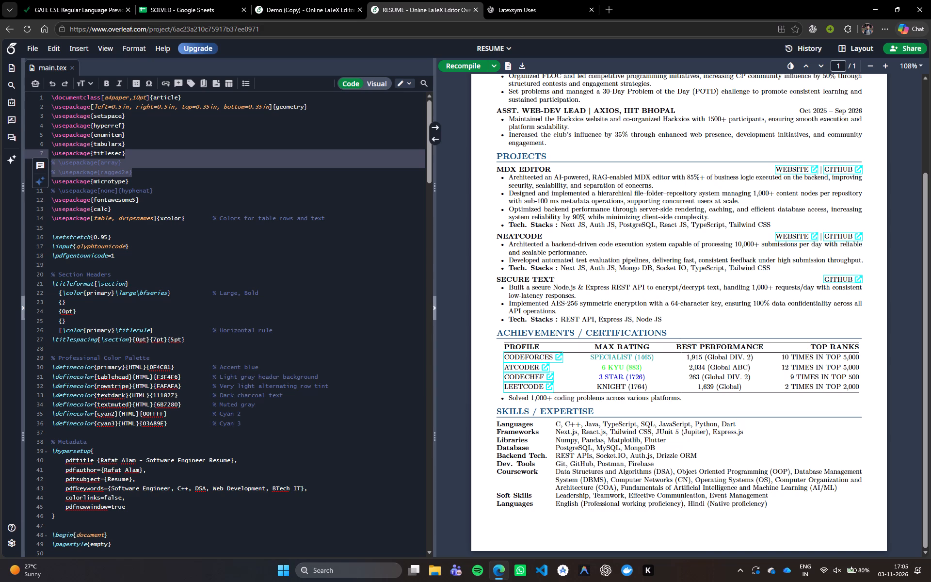
click(233, 194)
drag(231, 194, 165, 177)
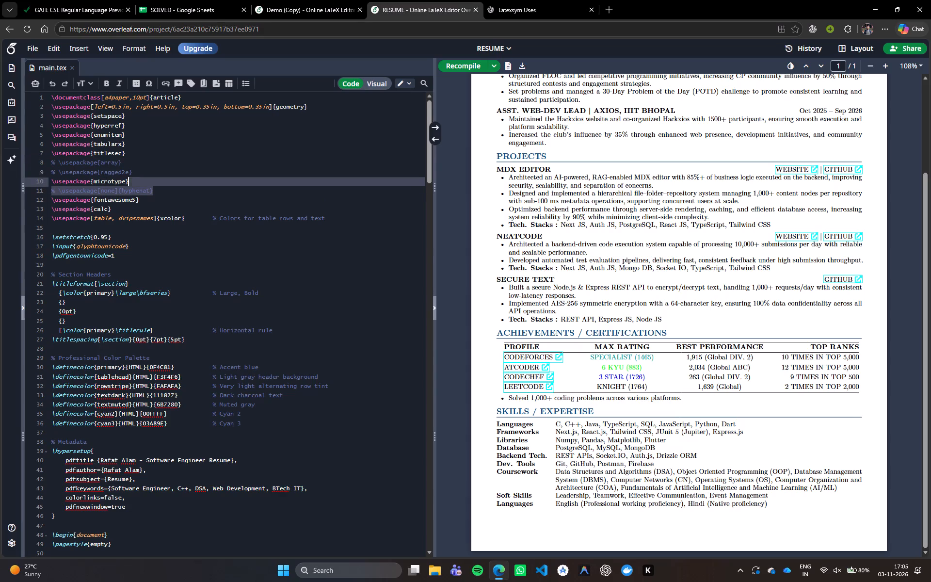
drag(165, 177, 140, 181)
Check the preamble's color definitions, Metadata block and header source alongside the compiled resume from its heading through the Skills section.
scroll(144, 179, down, 3)
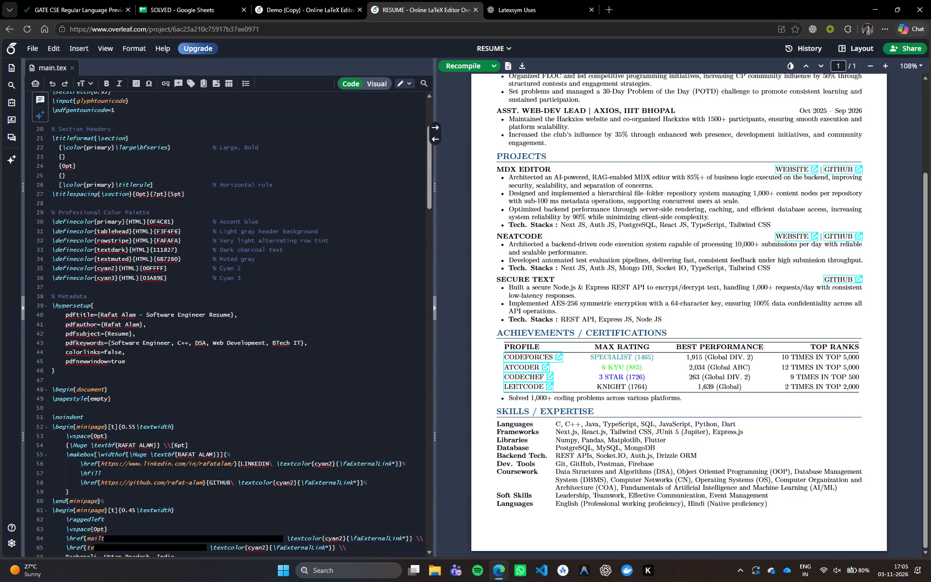
click(257, 275)
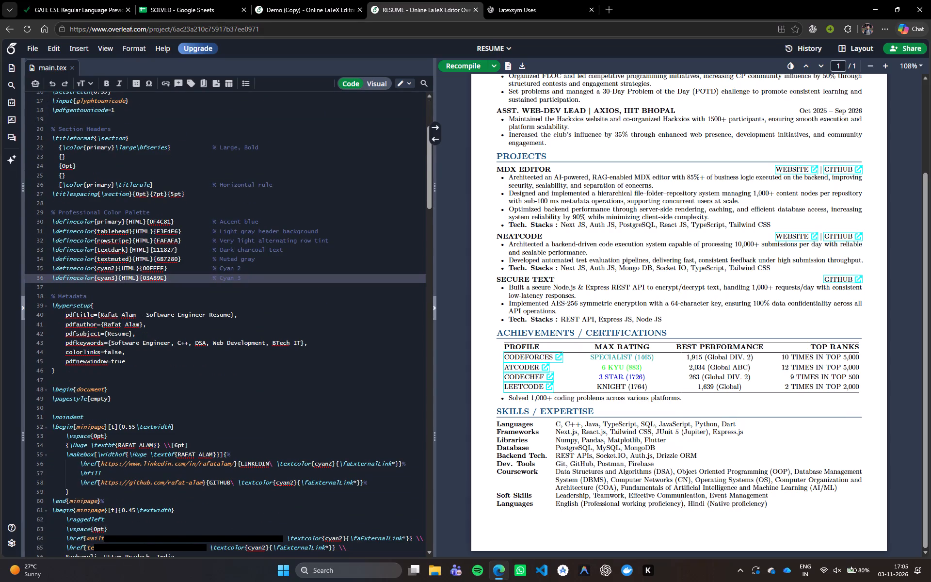
scroll(579, 286, up, 5)
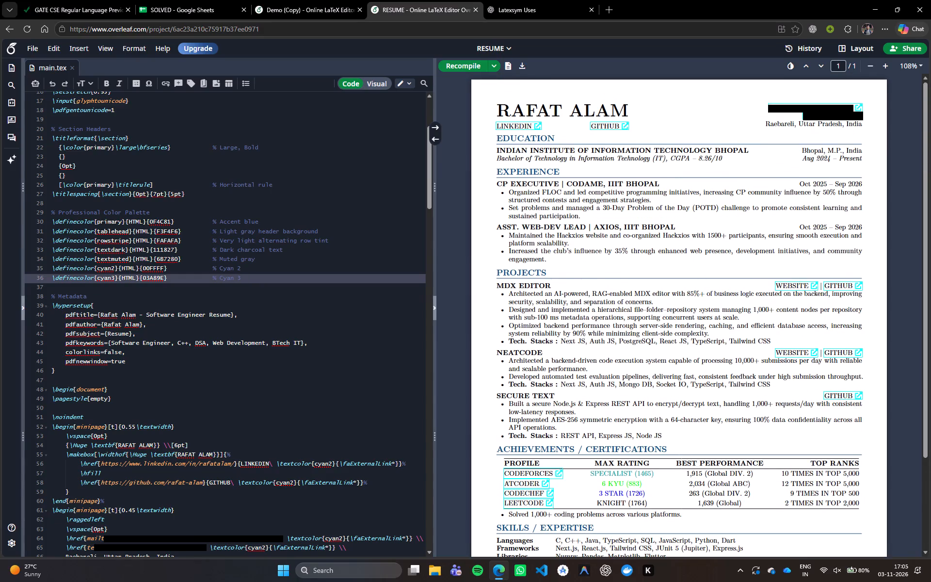
scroll(660, 336, down, 2)
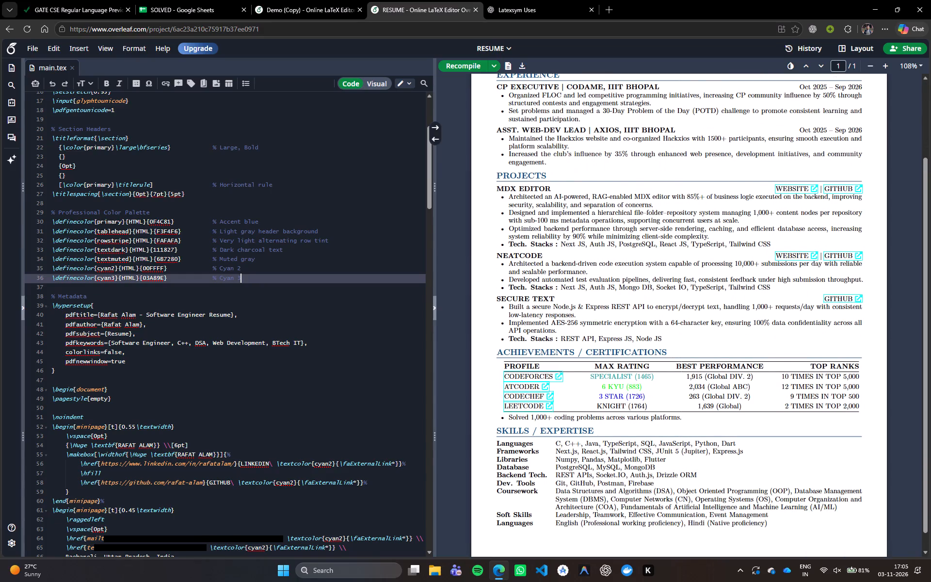
drag(643, 216, 673, 421)
click(673, 421)
scroll(372, 305, down, 1)
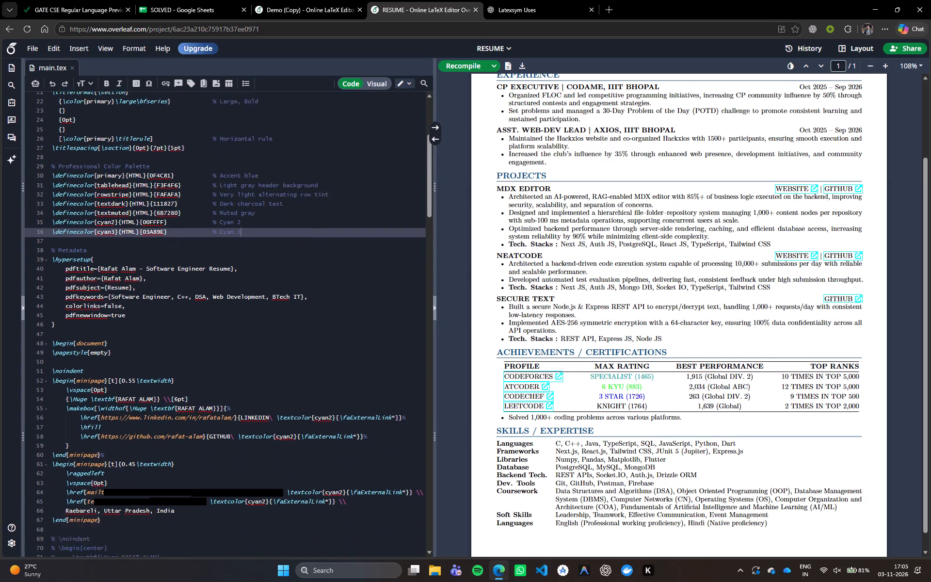
scroll(370, 304, down, 2)
scroll(370, 304, up, 3)
scroll(378, 259, up, 1)
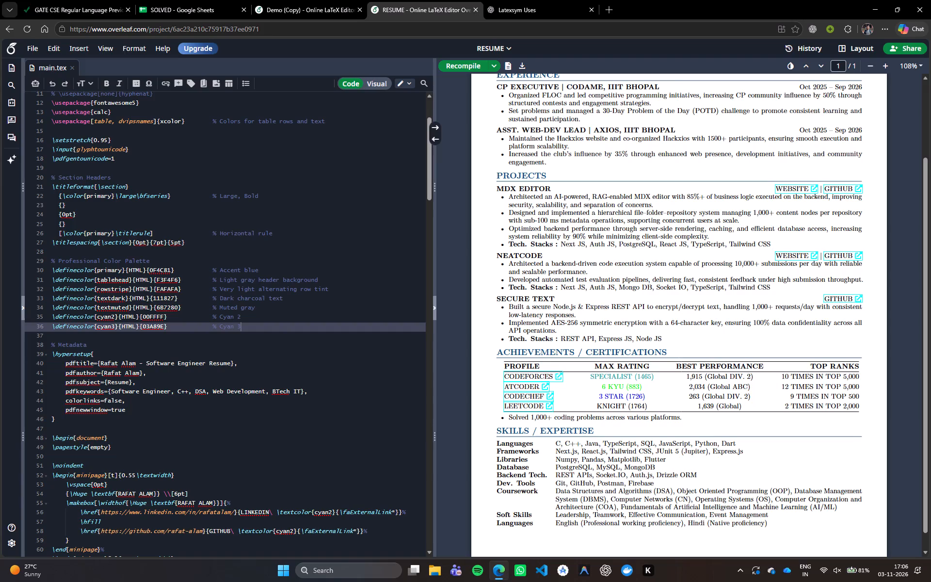
scroll(807, 253, up, 7)
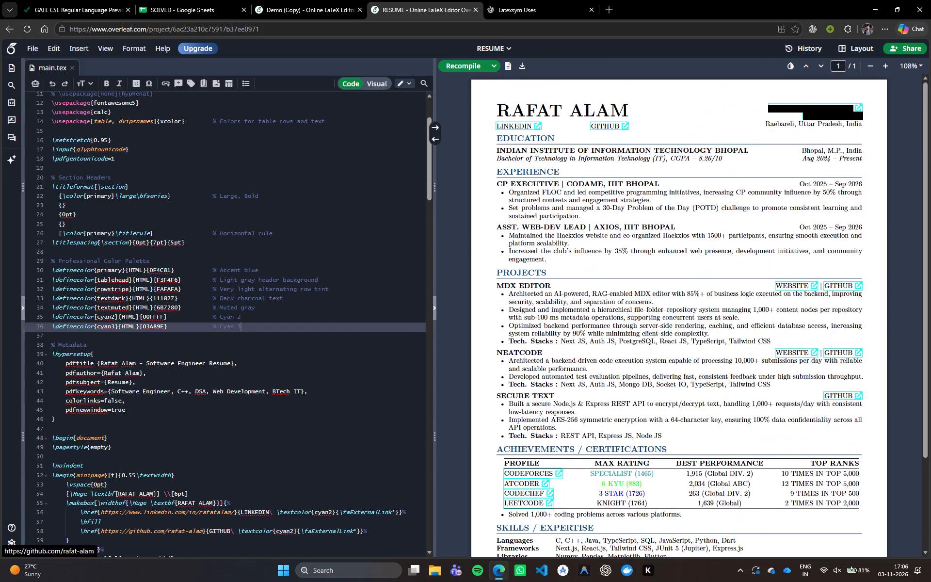
scroll(273, 93, up, 3)
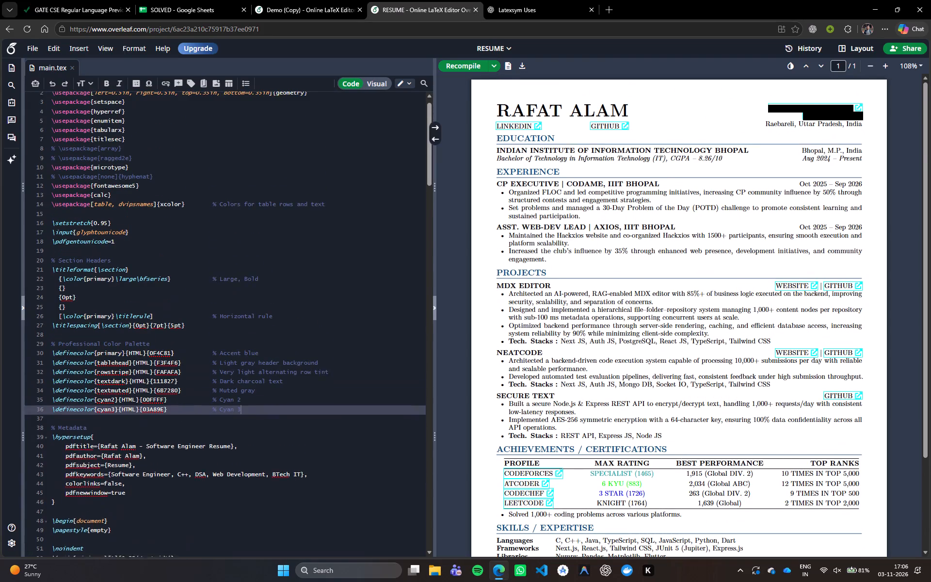
scroll(273, 93, up, 5)
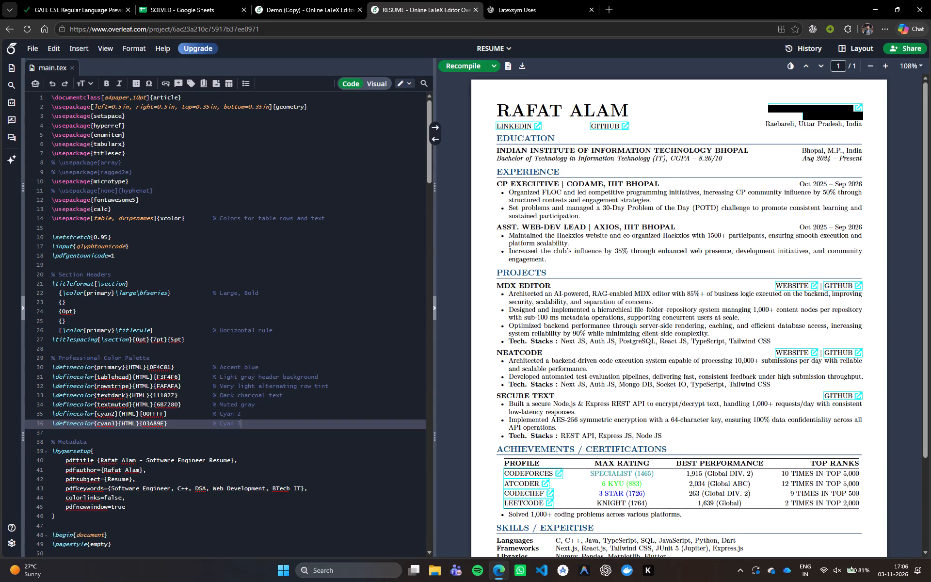
Re-inspect the commented-out array, ragged2e and hyphenat lines one by one in the package list.
click(158, 192)
click(156, 176)
click(159, 164)
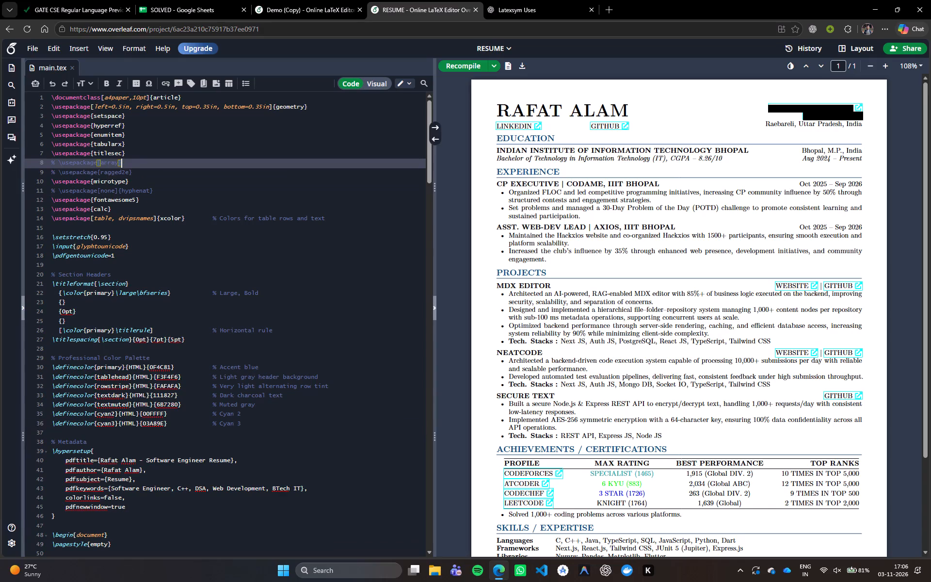
click(155, 169)
click(177, 189)
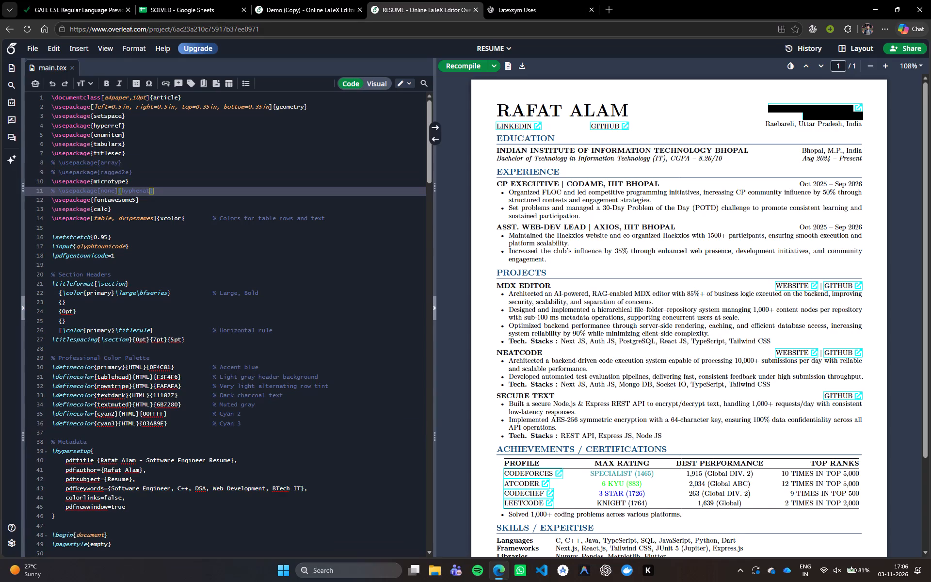
click(136, 157)
click(137, 161)
click(145, 175)
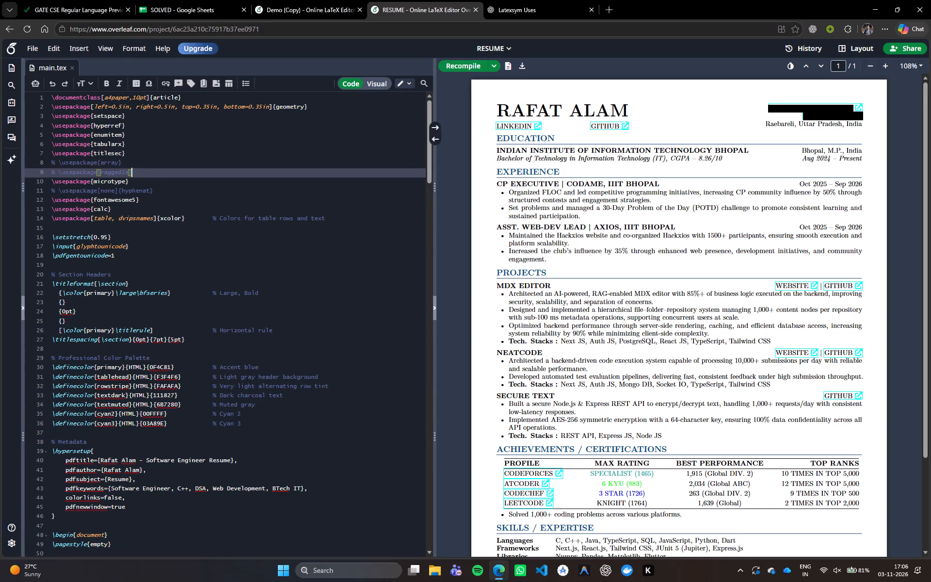
click(155, 191)
Review the LaTeX source from the Metadata block and document start through the Projects, Achievements and Skills sections to the document end.
scroll(152, 164, up, 3)
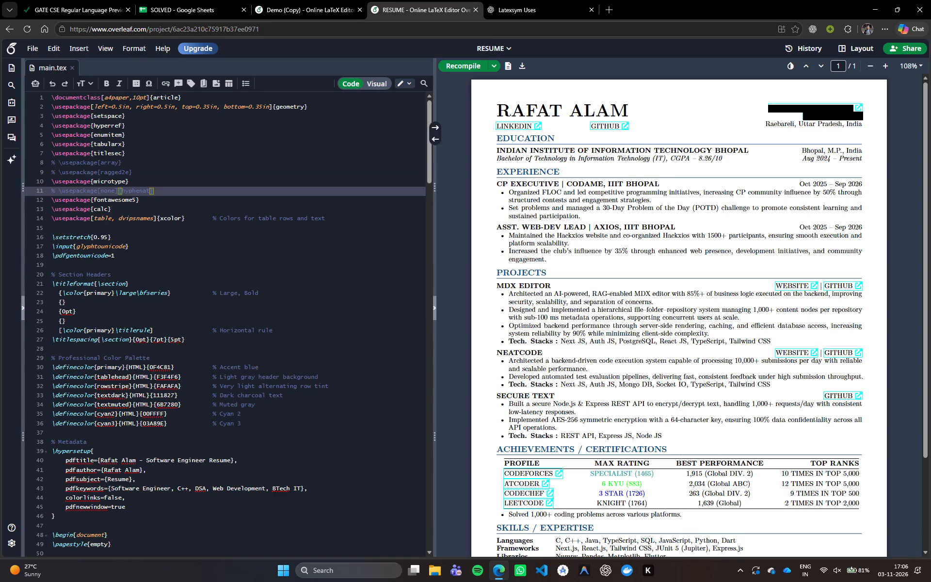
scroll(153, 163, down, 6)
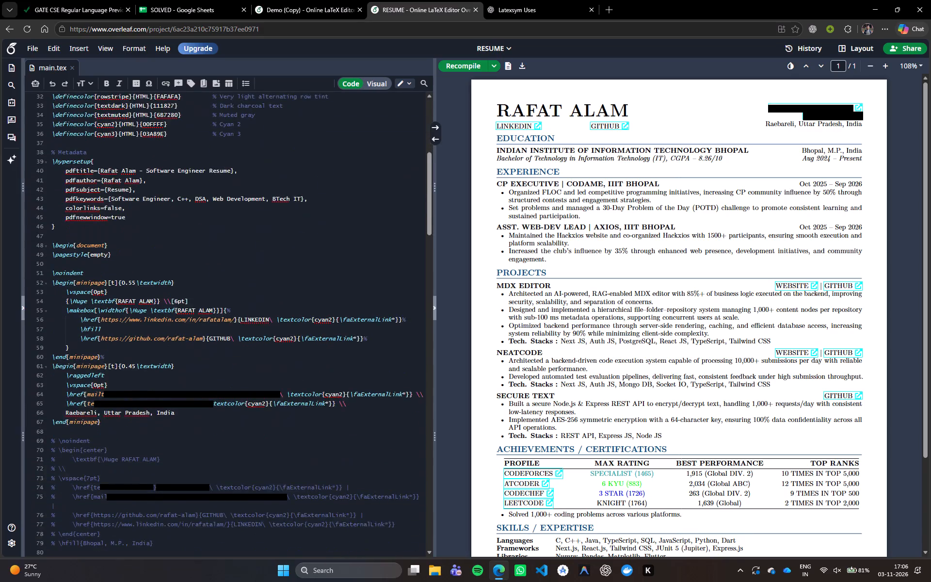
scroll(161, 158, down, 4)
scroll(161, 158, up, 2)
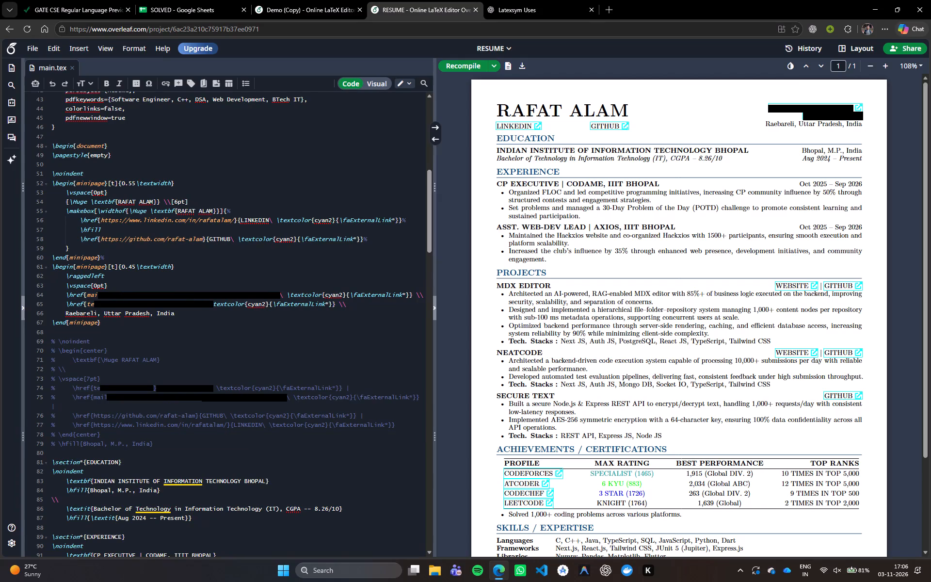
drag(53, 146, 118, 151)
click(118, 151)
click(118, 151)
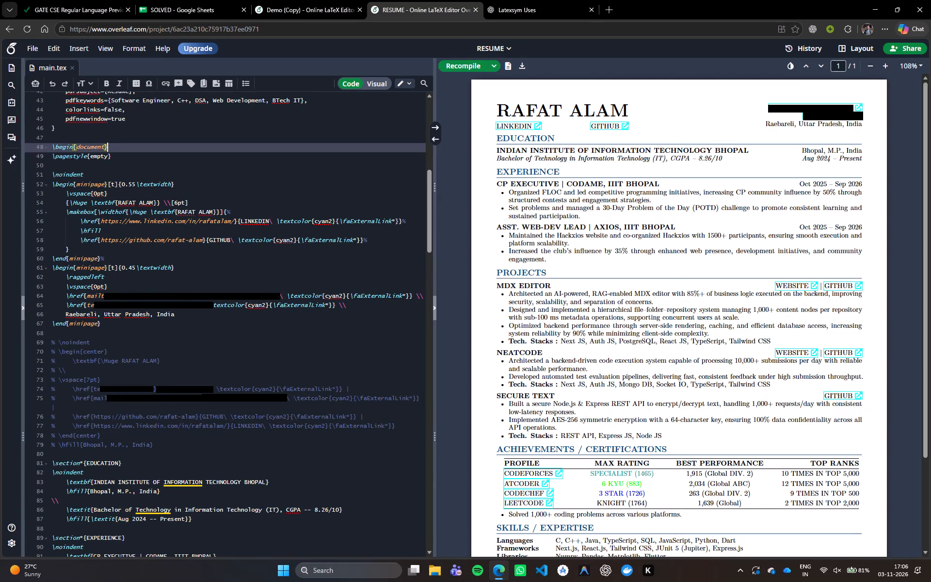
scroll(118, 151, down, 16)
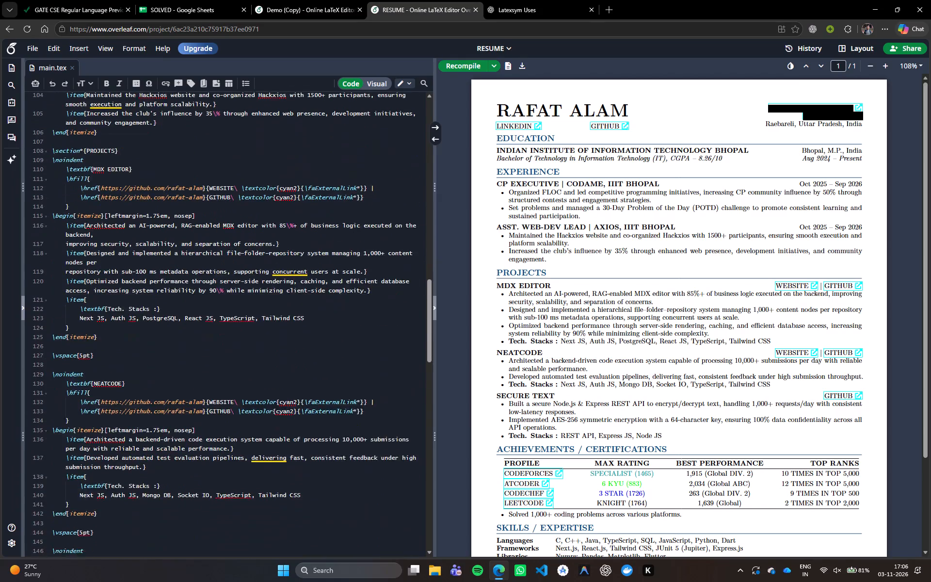
scroll(118, 151, down, 11)
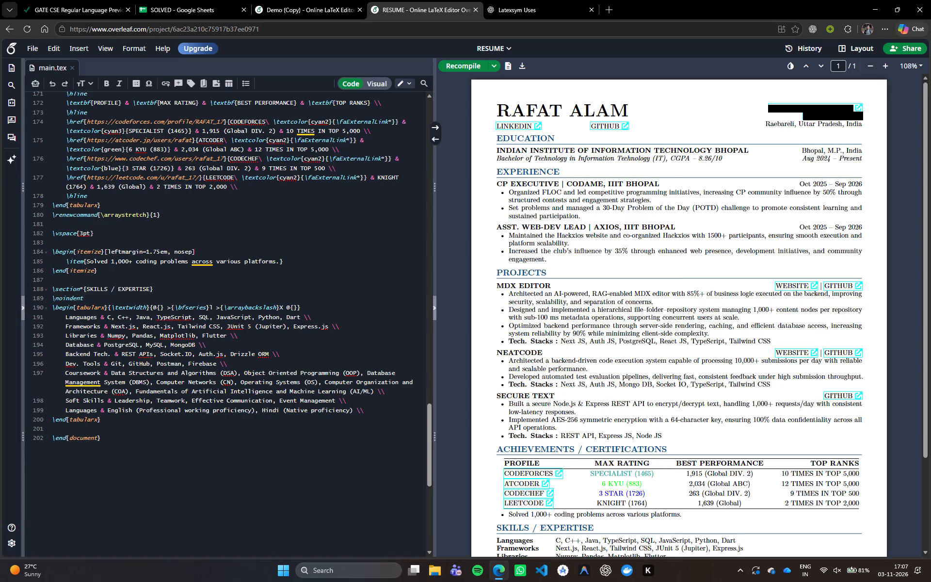
Examine the Skills / Expertise heading and \noindent lines in the source, comparing them with the compiled Skills section.
scroll(858, 312, down, 4)
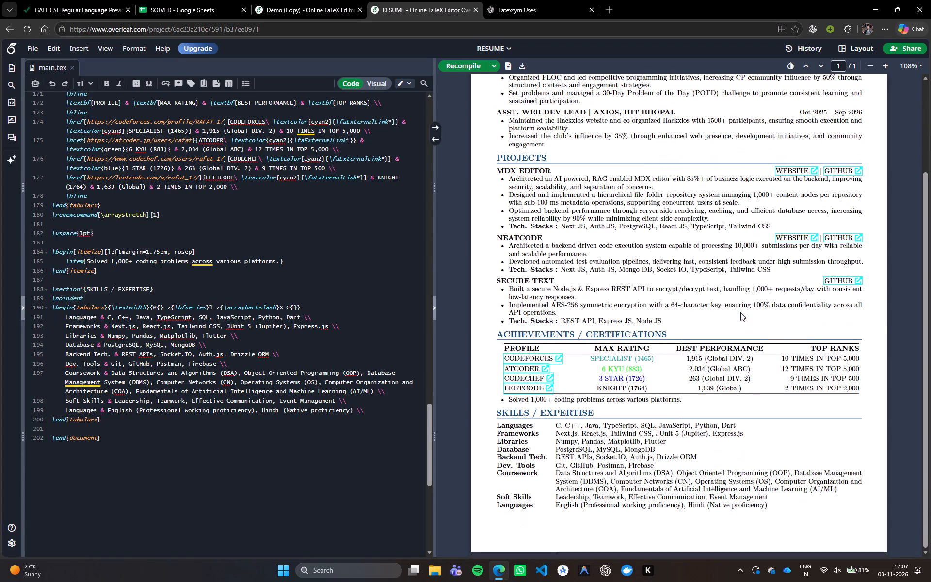
scroll(740, 312, down, 2)
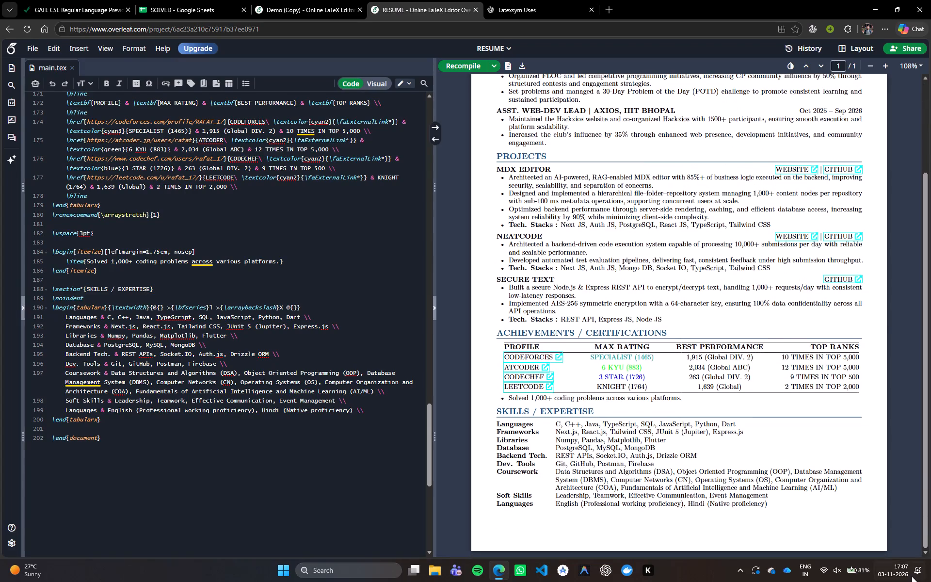
click(53, 287)
click(51, 289)
drag(51, 290, 118, 285)
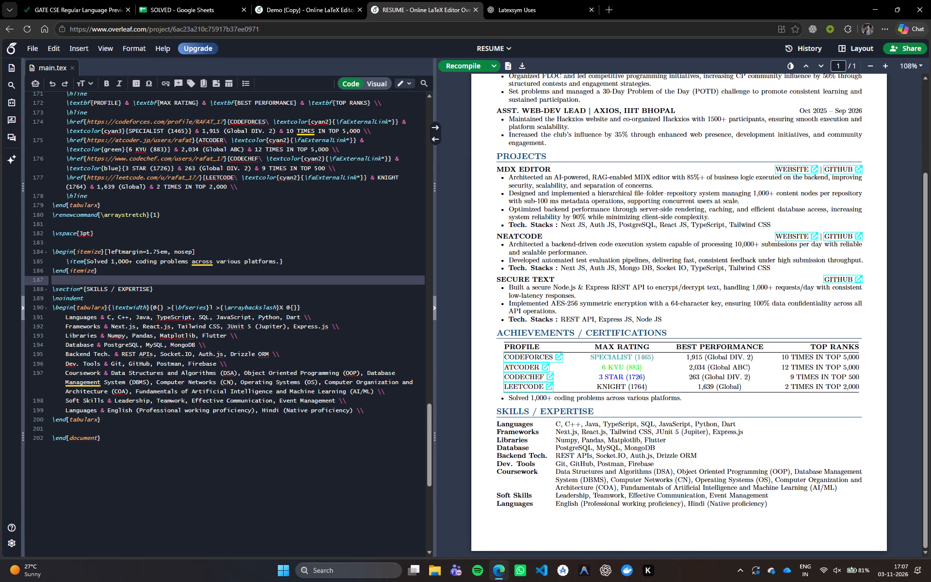
drag(118, 285, 161, 287)
click(161, 287)
click(164, 294)
drag(166, 298, 38, 289)
click(66, 286)
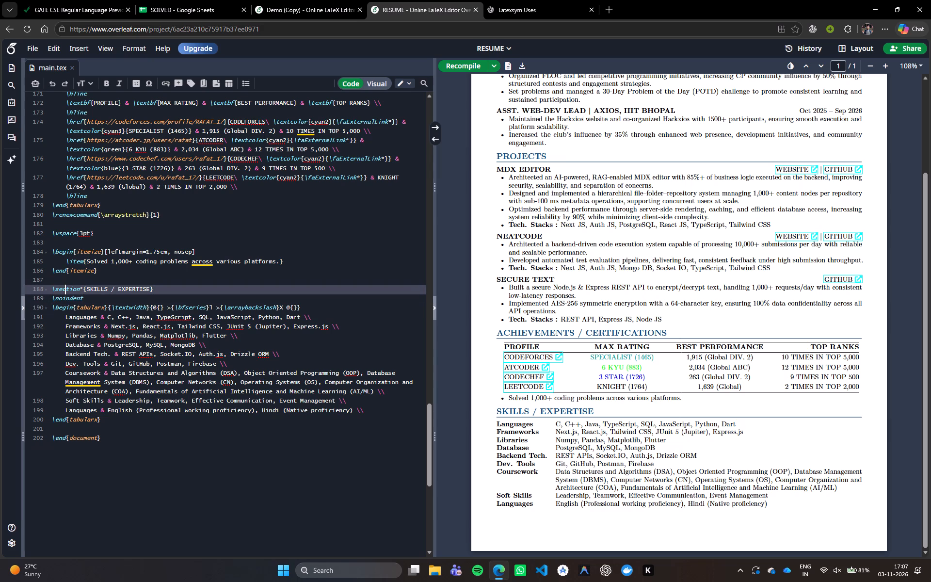
drag(51, 287, 97, 296)
click(97, 296)
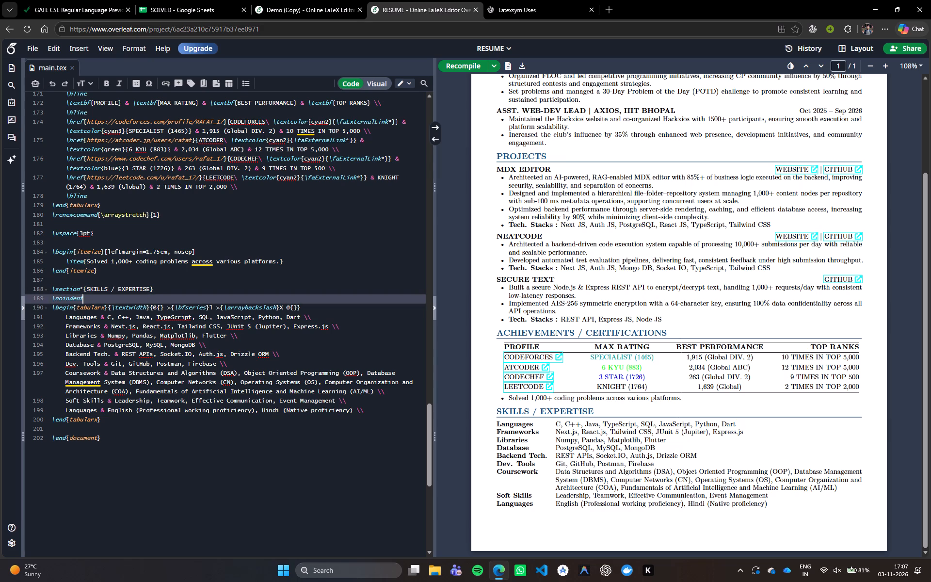
drag(97, 296, 45, 289)
Inspect the tabularx opening line of the Skills section, highlighting its environment name and \textwidth argument.
click(59, 315)
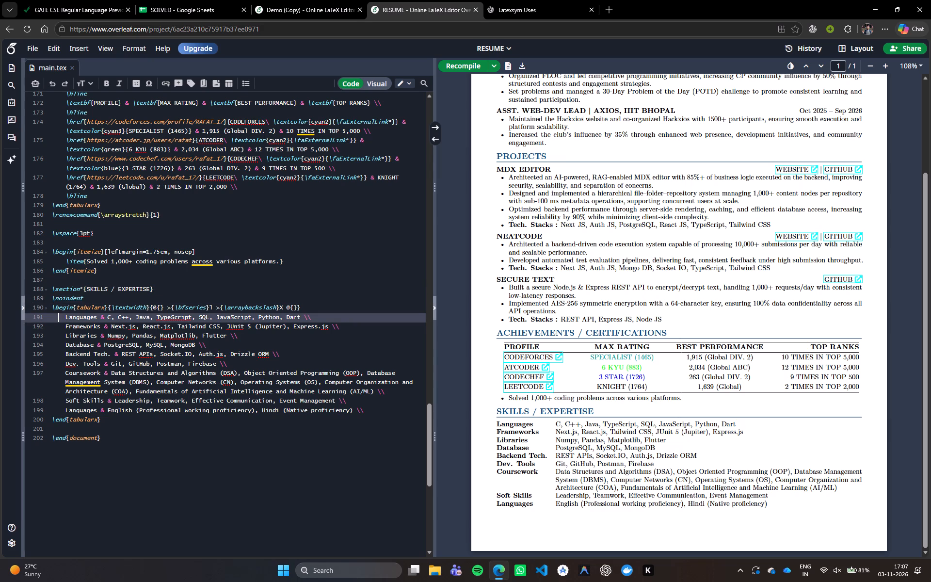
click(54, 306)
drag(53, 306, 107, 304)
click(107, 304)
drag(107, 304, 148, 304)
click(148, 304)
click(148, 304)
click(148, 304)
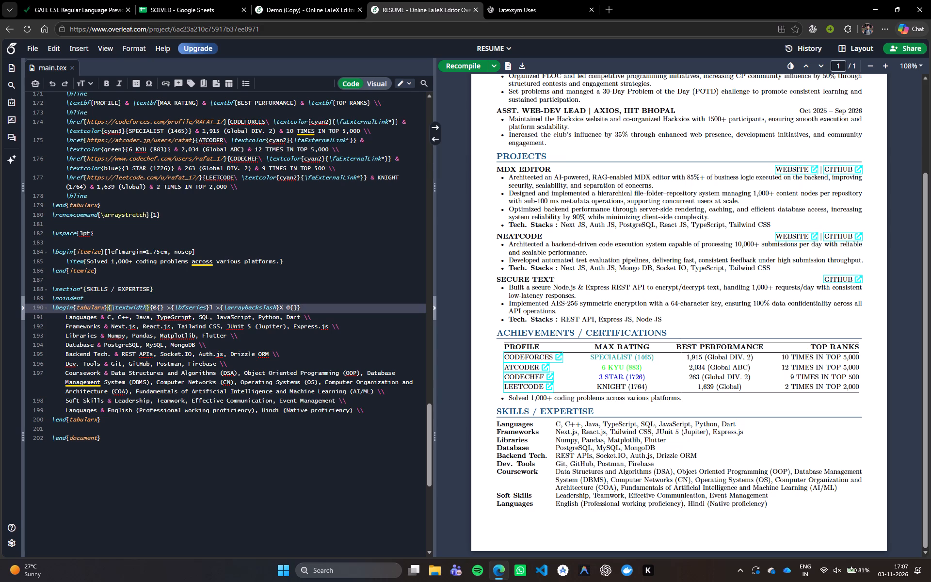
click(148, 307)
Review the Languages, Frameworks and Libraries rows of the Skills table source, highlighting each row's entries in turn.
scroll(194, 401, up, 1)
click(148, 483)
click(147, 479)
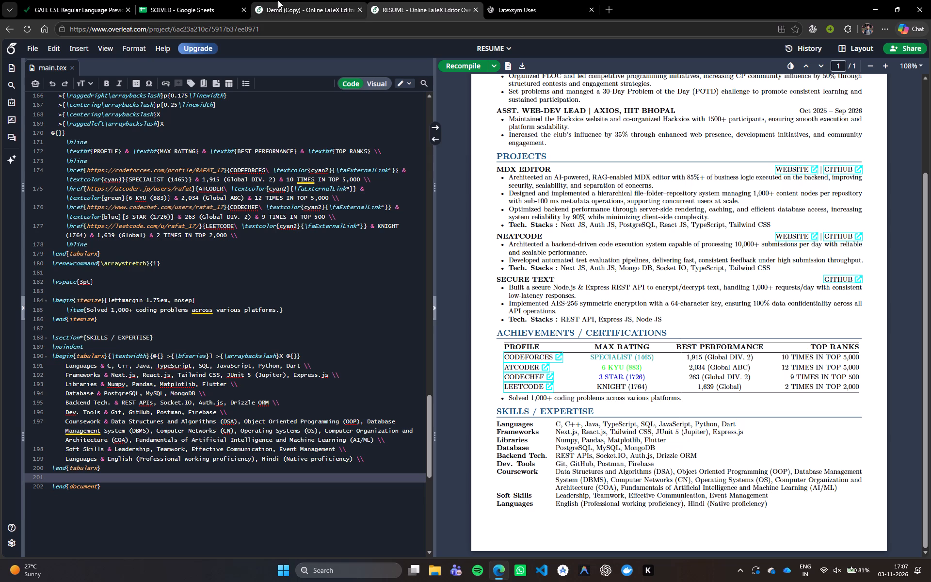
click(108, 369)
drag(108, 367, 180, 367)
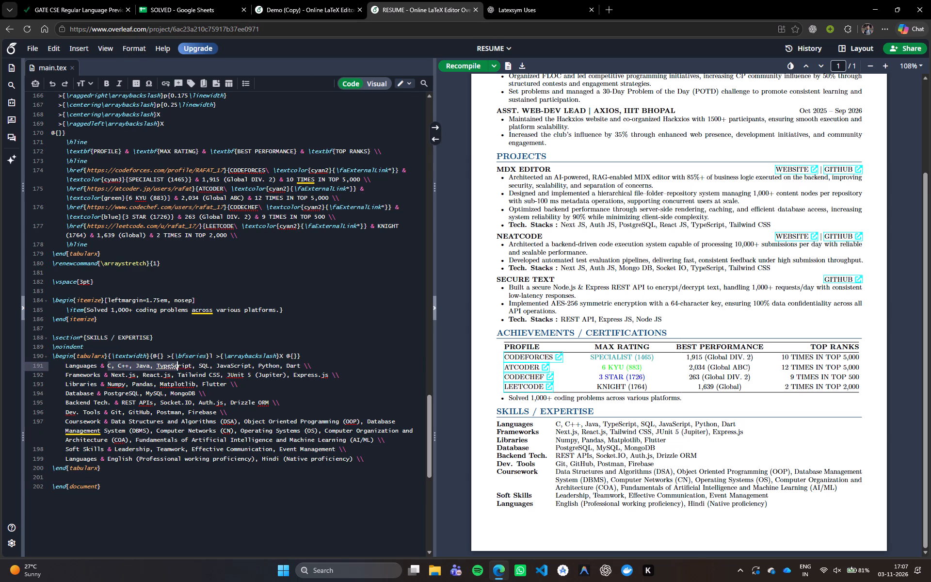
drag(180, 367, 297, 367)
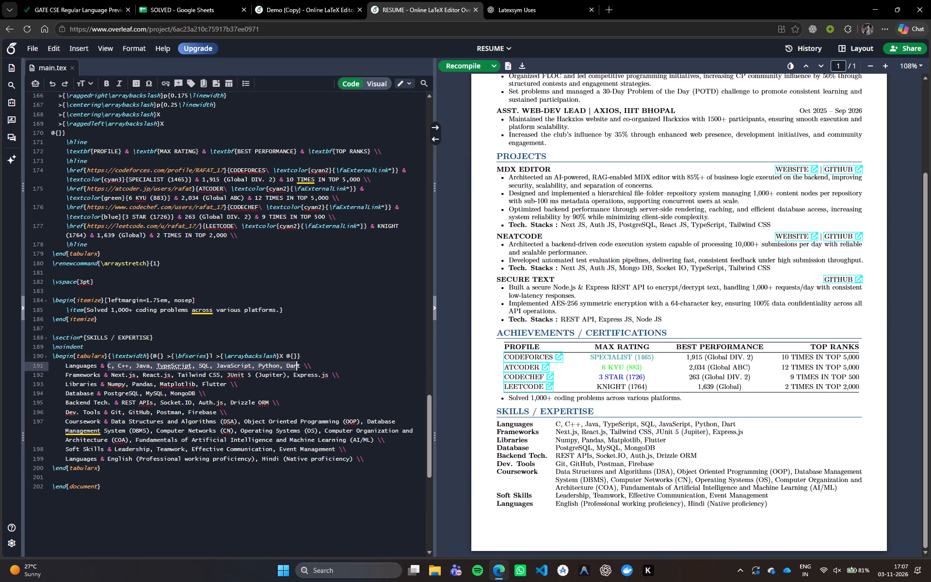
drag(297, 367, 299, 367)
click(299, 367)
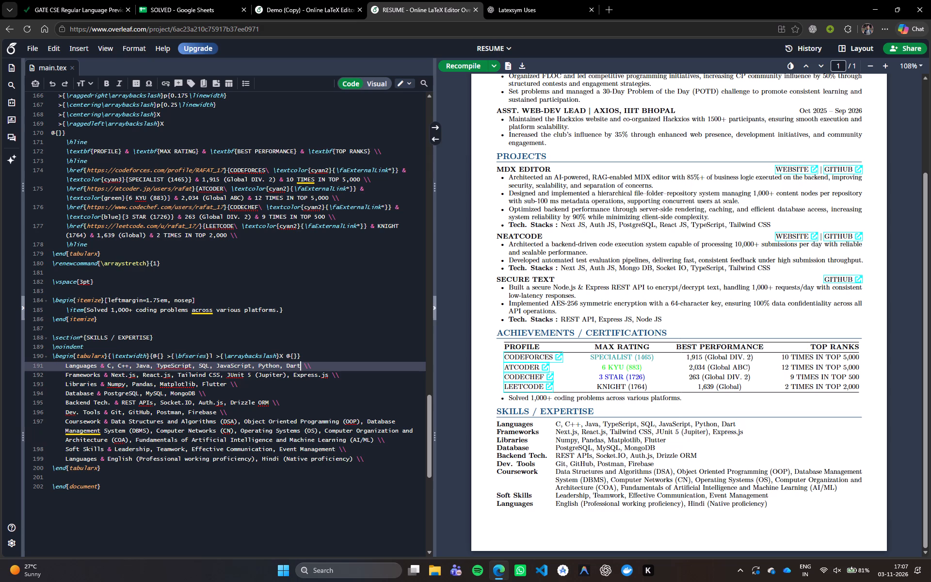
drag(112, 373, 302, 379)
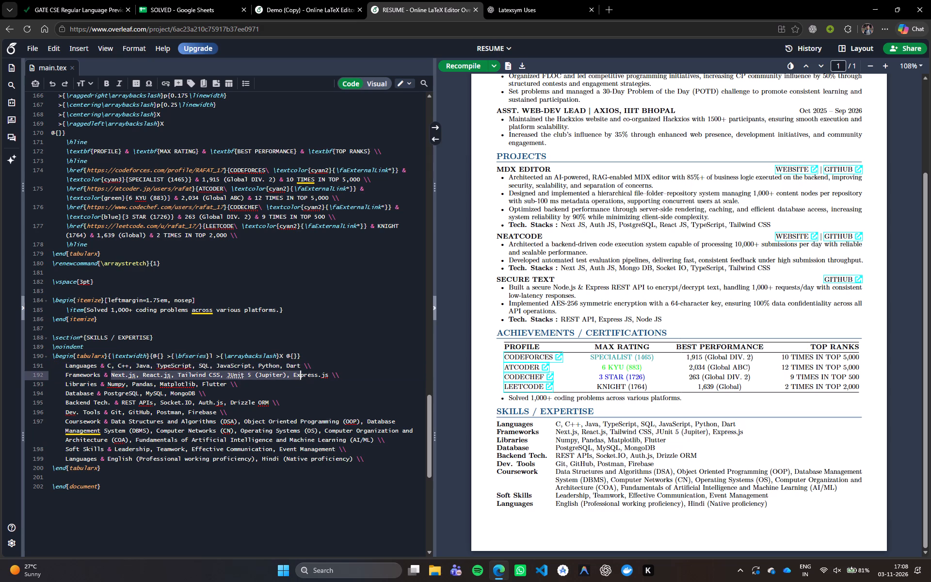
drag(302, 379, 327, 379)
click(327, 379)
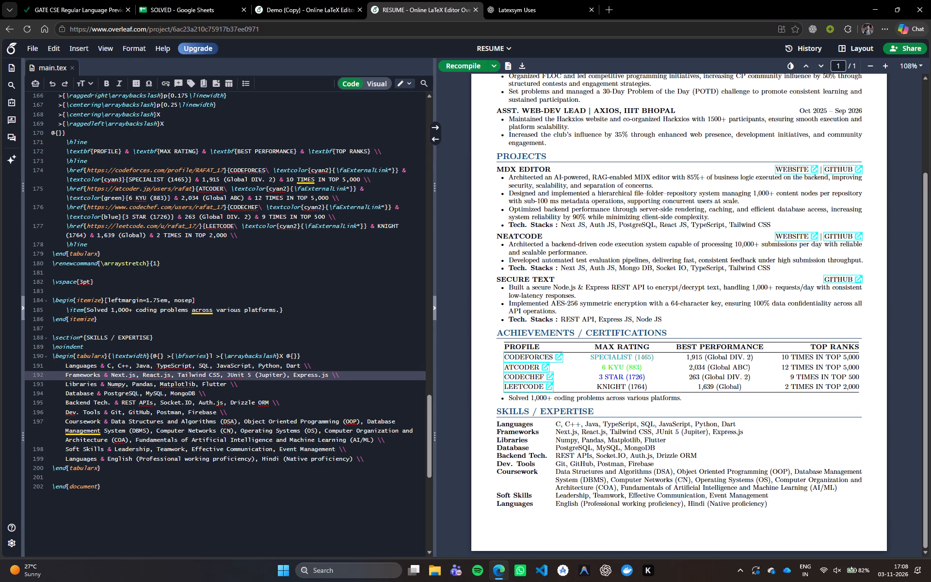
click(312, 383)
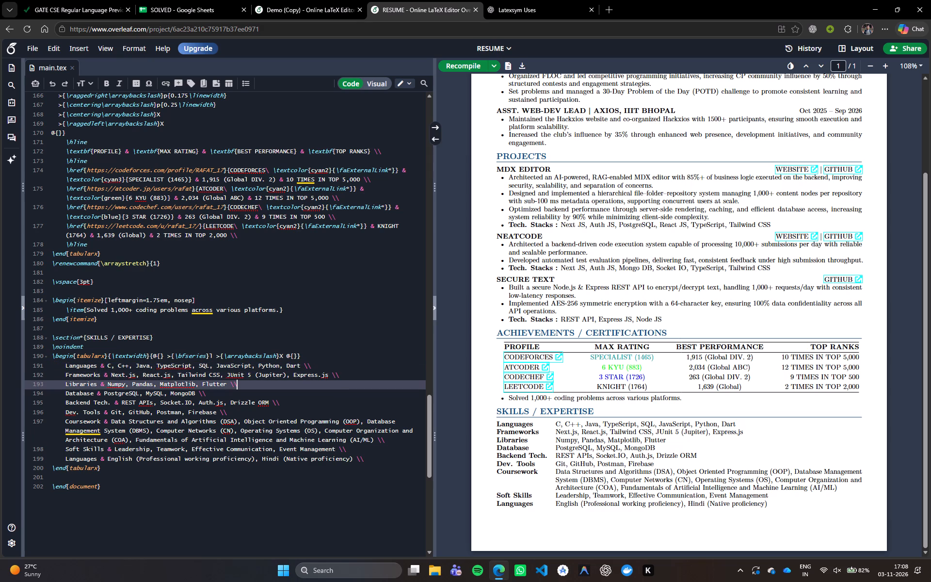
drag(107, 385, 196, 381)
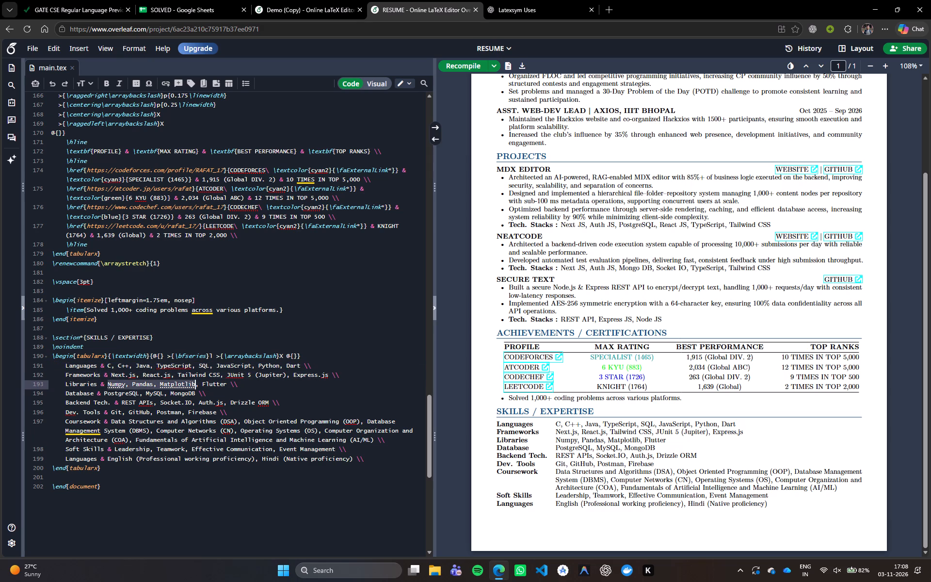
drag(196, 381, 227, 385)
click(227, 385)
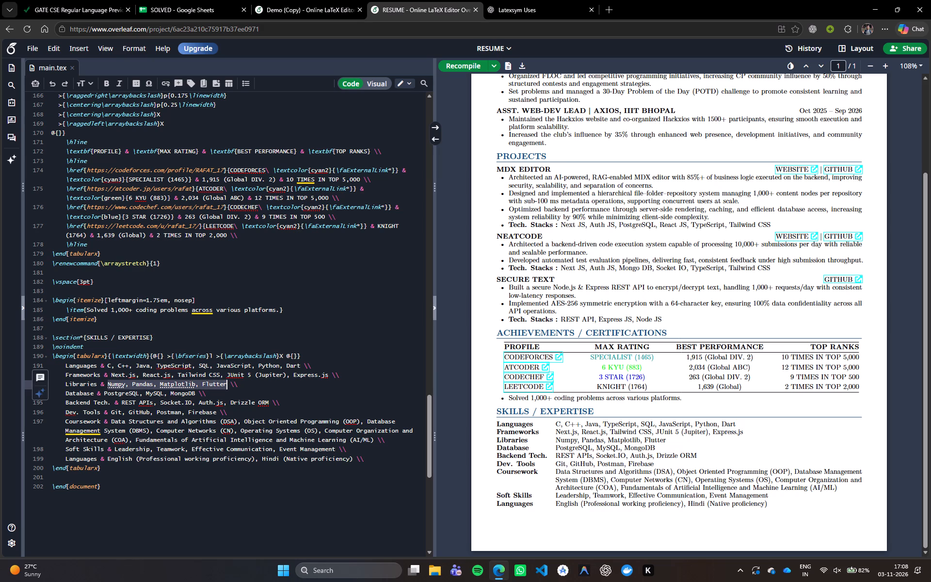
click(228, 385)
click(225, 379)
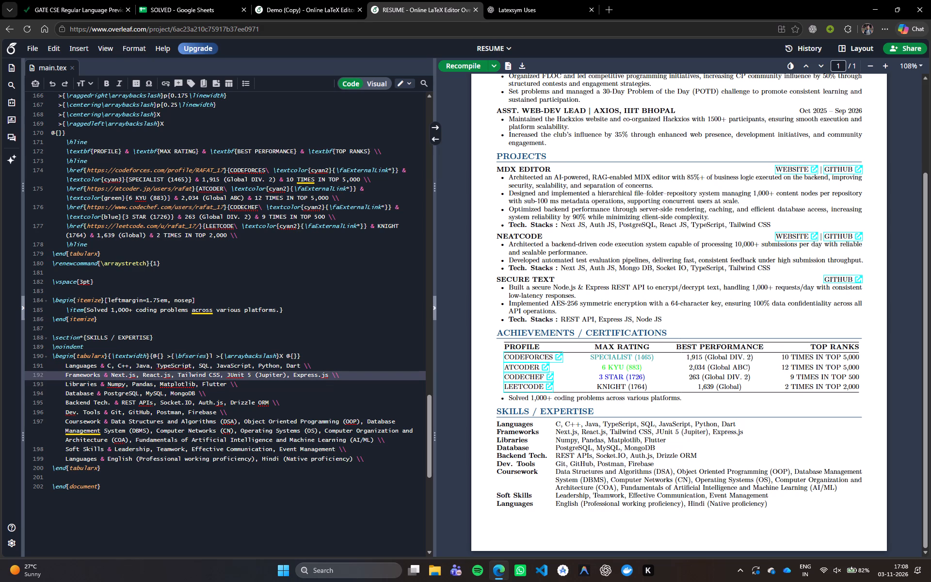
click(212, 368)
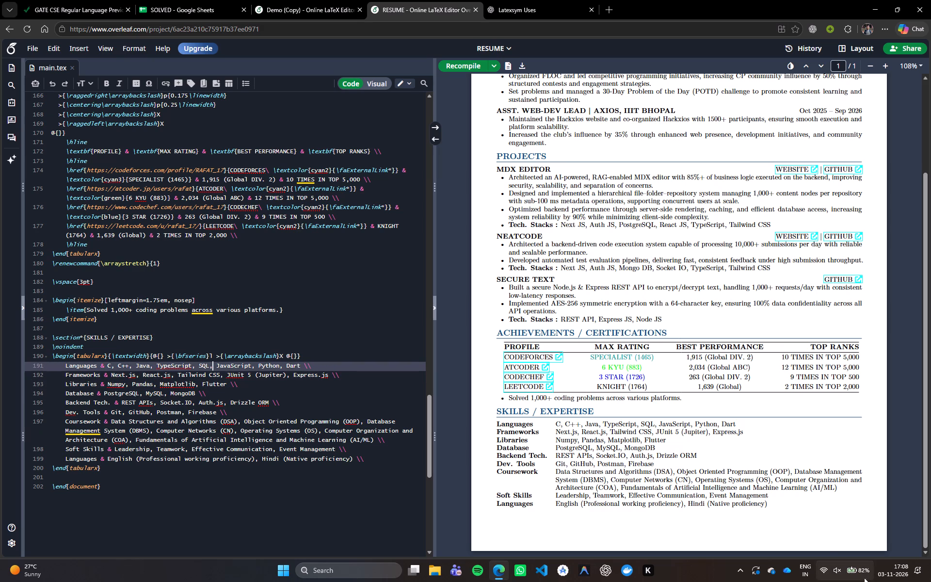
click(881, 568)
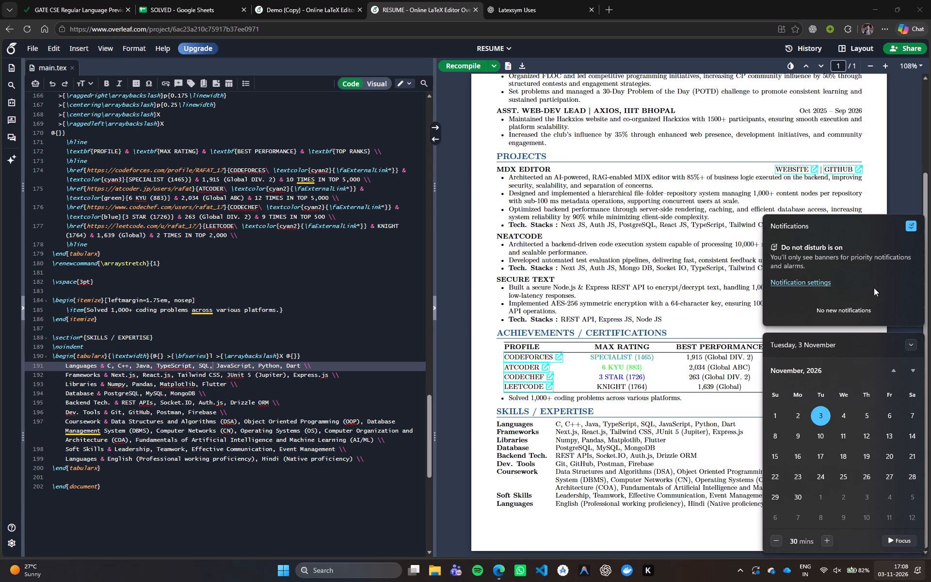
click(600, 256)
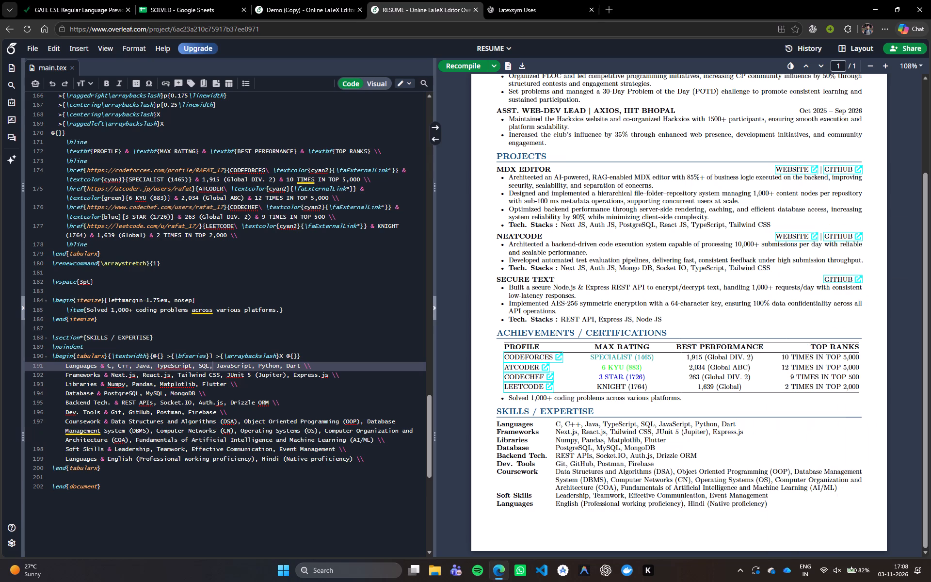
Check text selection in the compiled resume's Projects section, selecting across the project entries in both directions.
drag(498, 169, 674, 326)
click(674, 326)
drag(673, 332, 496, 154)
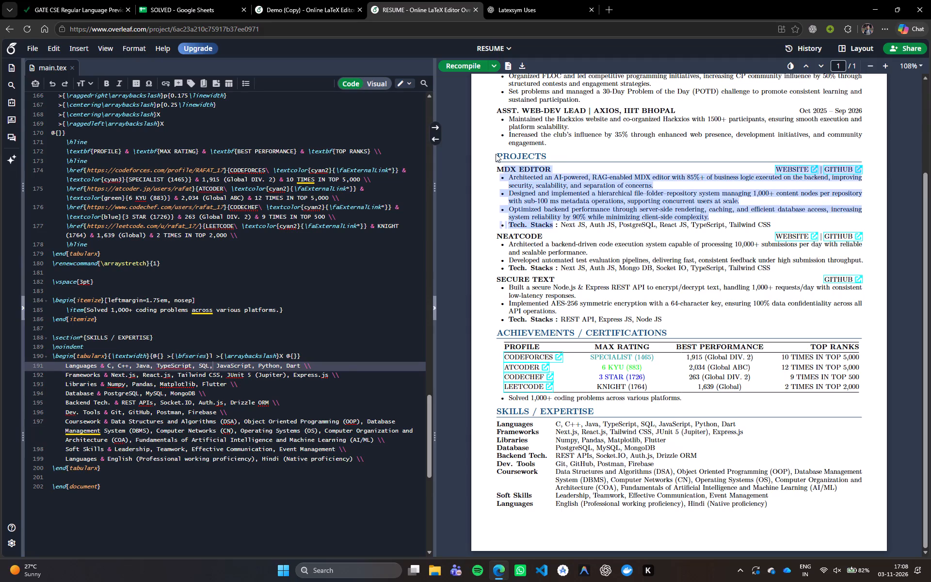
drag(496, 154, 494, 153)
click(494, 153)
Check text selection in the compiled resume's Education and Experience sections, from the Education heading through the last Experience bullet.
scroll(504, 156, up, 1)
scroll(505, 156, down, 1)
scroll(505, 157, up, 4)
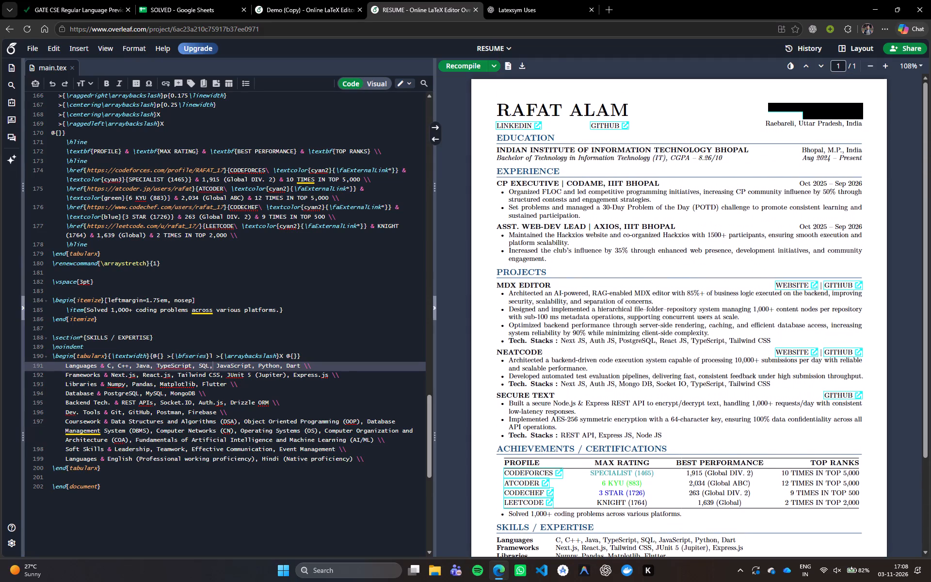
drag(496, 168, 501, 177)
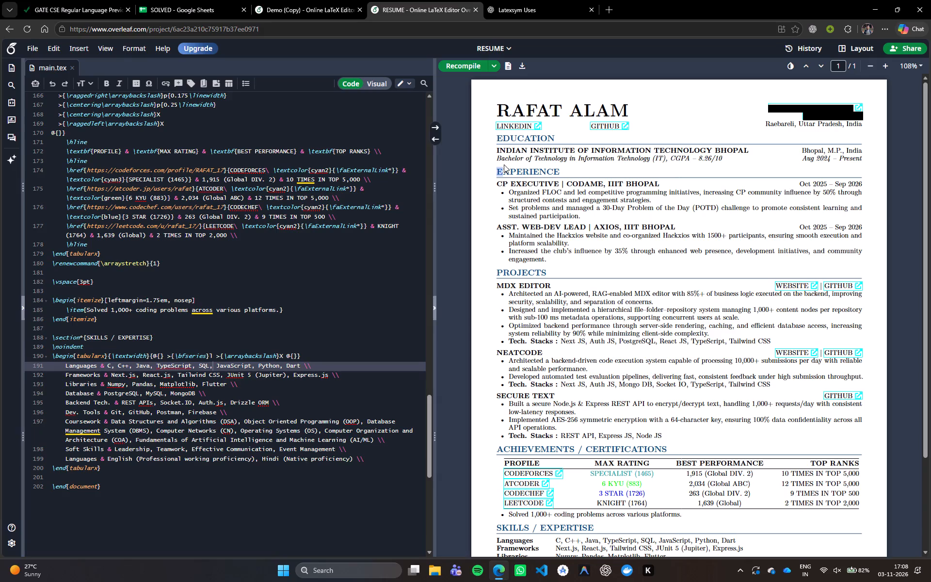
click(504, 164)
drag(498, 141, 549, 257)
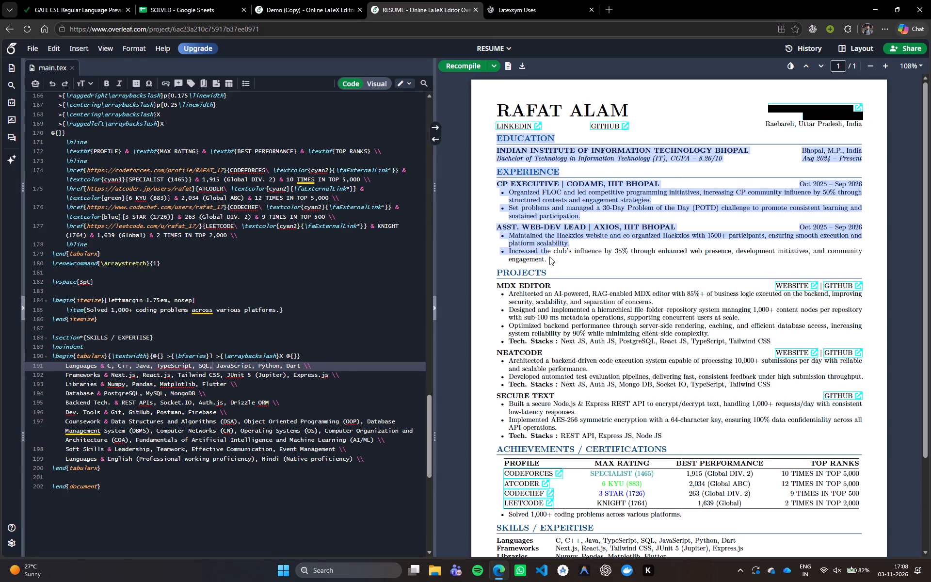
drag(549, 257, 547, 262)
click(547, 262)
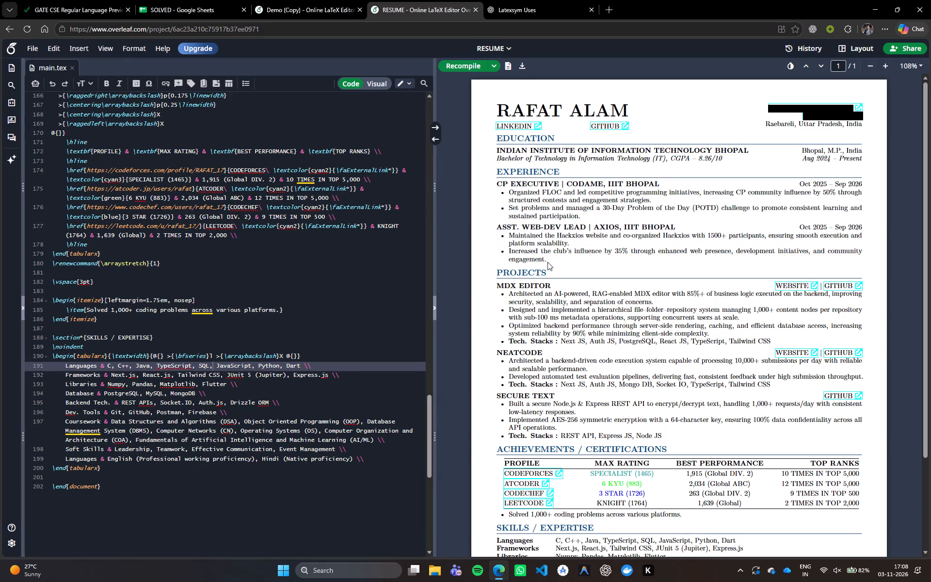
drag(546, 262, 496, 183)
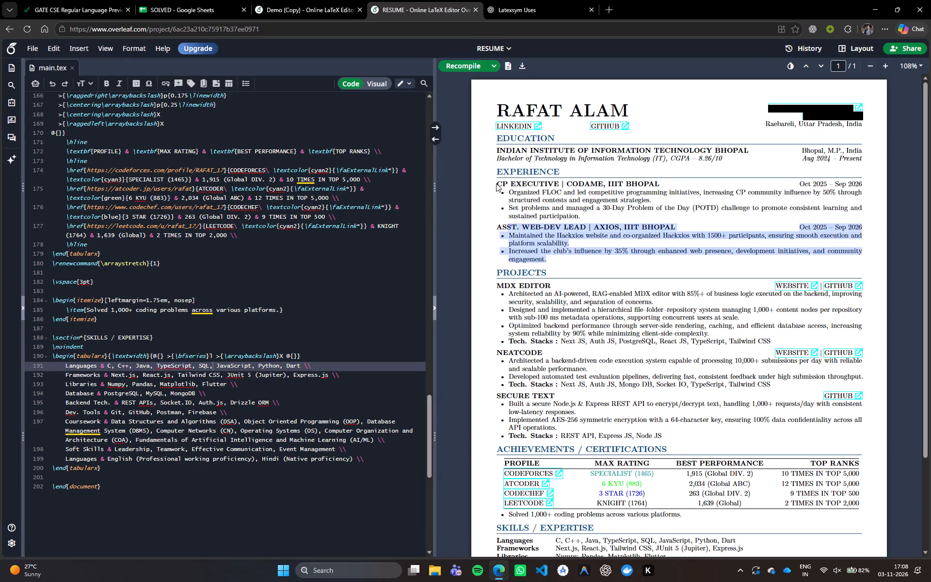
drag(496, 183, 499, 180)
click(499, 180)
drag(498, 181, 498, 185)
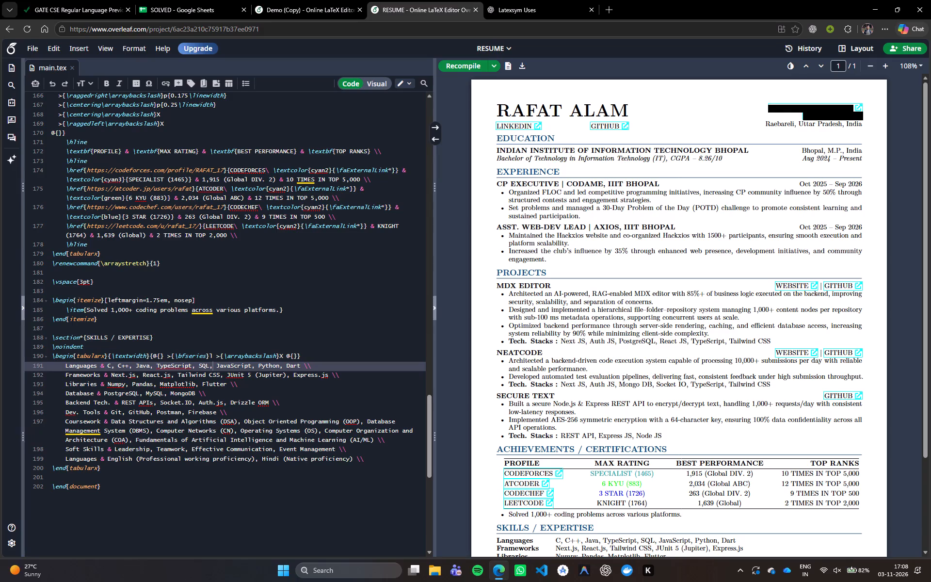
drag(498, 185, 542, 262)
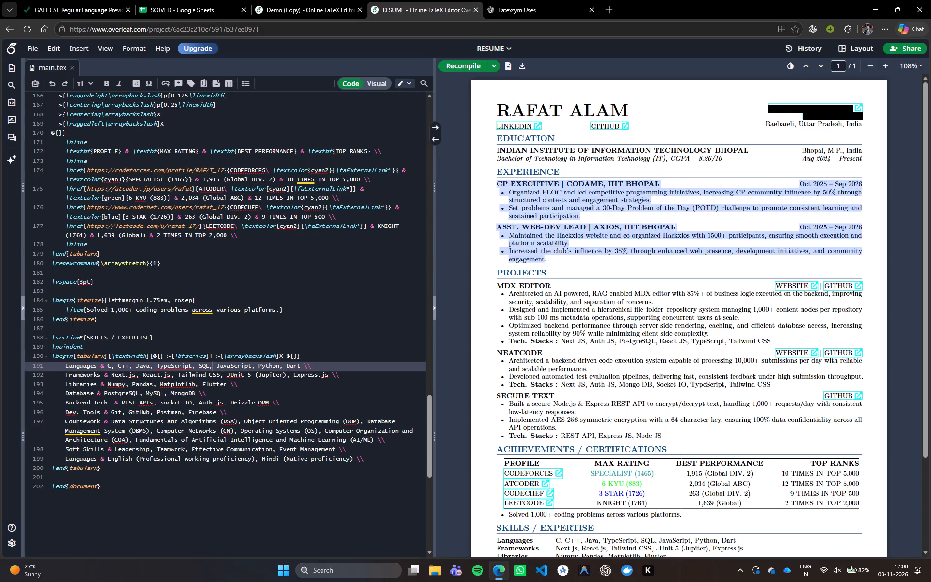
drag(542, 262, 548, 263)
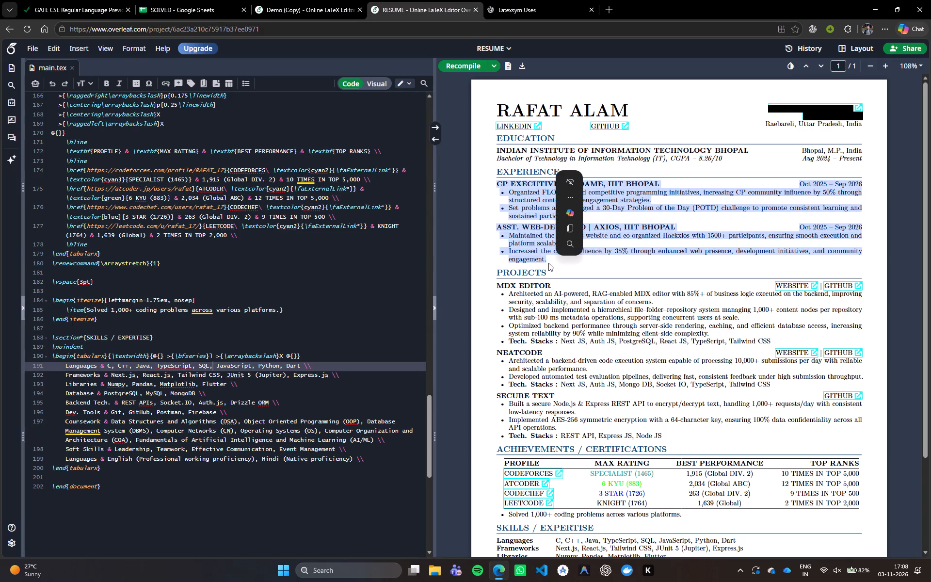